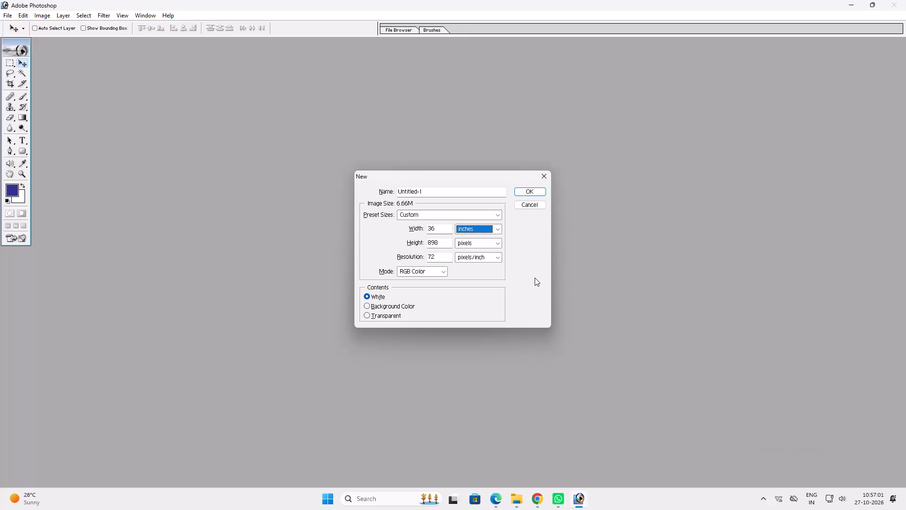
Create a new 36 by 24 inch CMYK document at 72 pixels/inch and fit it in a maximized window.
key(Tab)
text(24)
key(Tab)
key(Right)
key(Tab)
key(Tab)
key(Tab)
key(Right)
key(Return)
key(v)
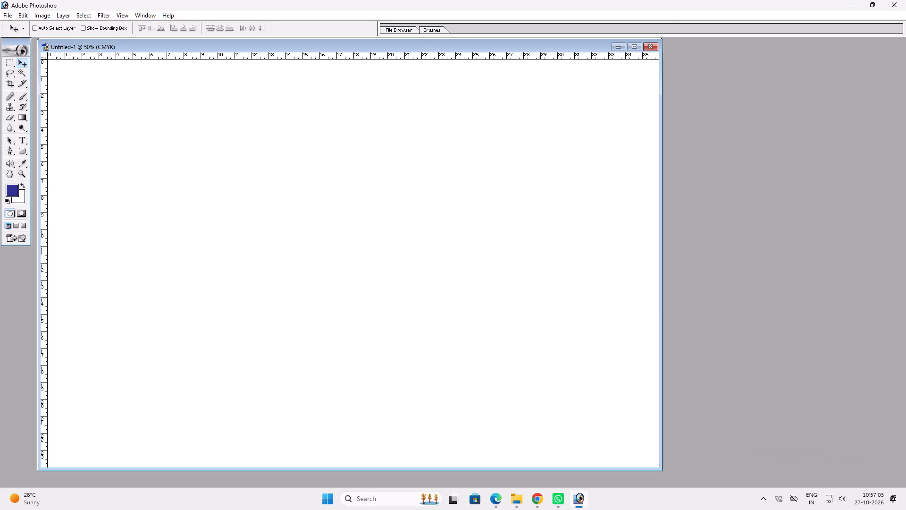
click(632, 51)
key(ctrl+0)
text(vv)
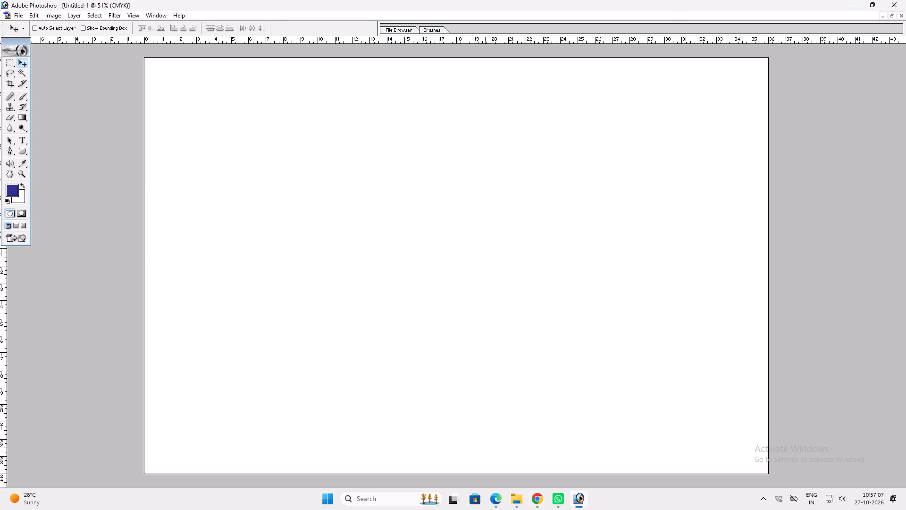
Cut the whole white background onto its own layer and apply a red Color Overlay to that layer.
key(ctrl+a)
key(ctrl+x)
key(ctrl+v)
key(alt+l)
key(alt+y)
key(n)
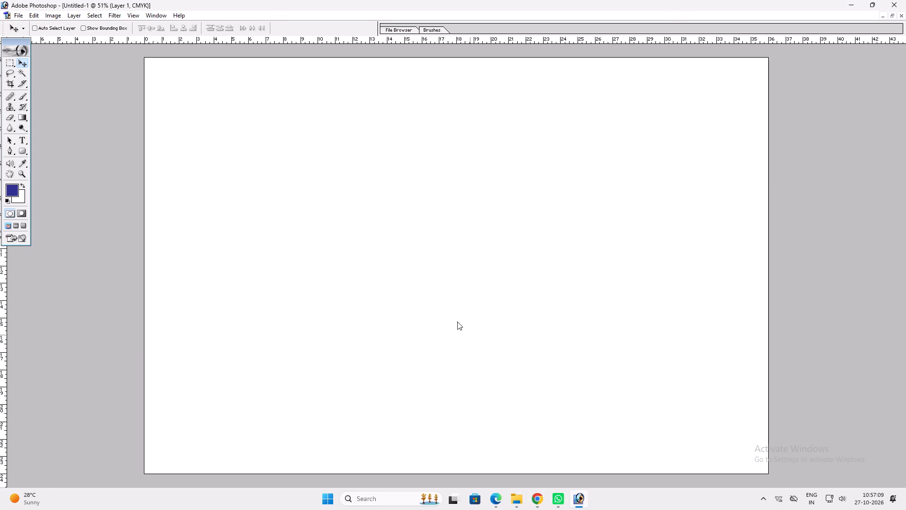
click(504, 211)
key(Return)
key(v)
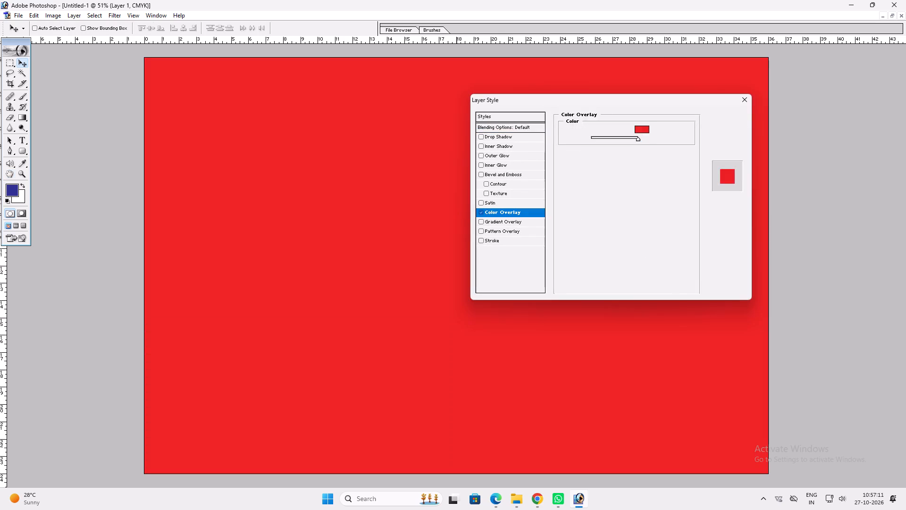
Add the heading "A.k EnterPrises" on the red background in the Revel font with all caps.
key(t)
key(t)
text(ttt)
click(325, 170)
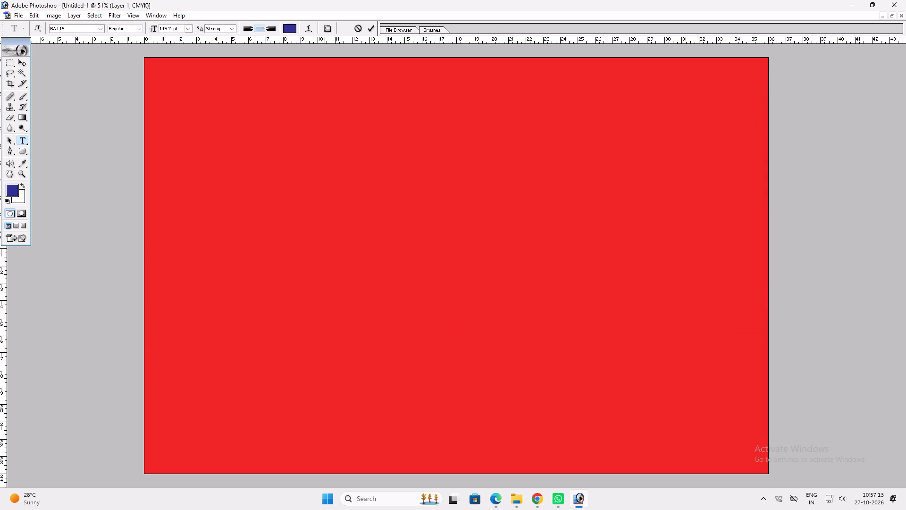
key(f)
key(f)
key(ctrl+a)
click(74, 29)
text(re)
key(Return)
click(339, 174)
key(ctrl+a)
key(ctrl+shift+k)
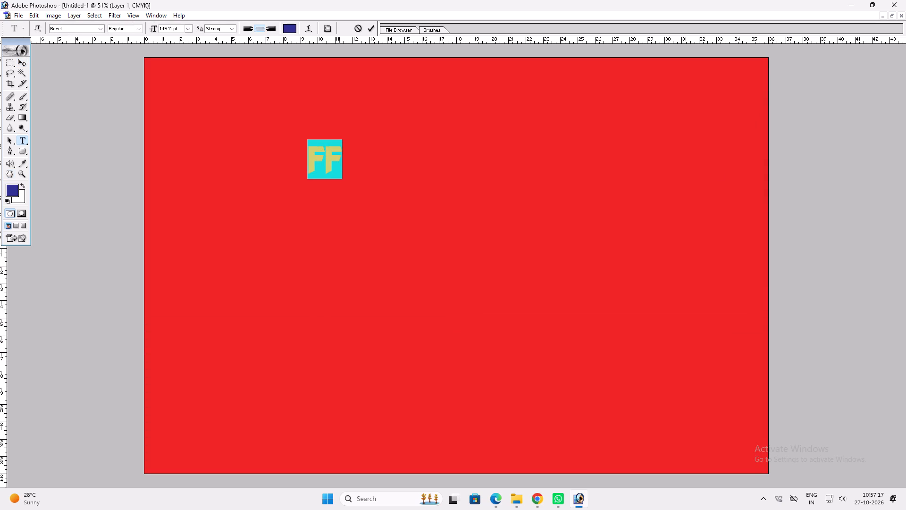
click(339, 174)
key(ctrl+a)
text(A.k EnterPrises)
key(Return)
Enlarge the heading text to span most of the canvas width and move it near the canvas's upper edge.
key(v)
key(ctrl+t)
shift+drag(455, 175, 691, 246)
key(shift+Return)
key(t)
key(v)
key(v)
drag(447, 196, 436, 139)
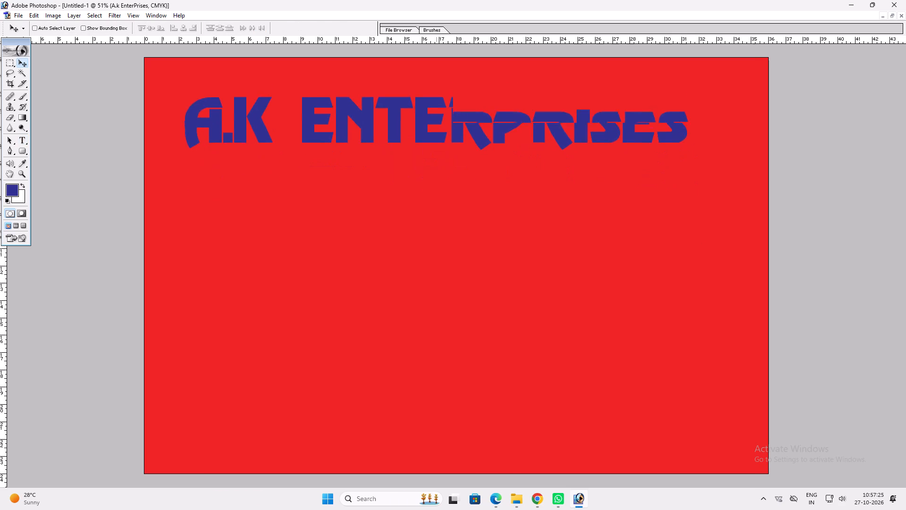
drag(436, 139, 436, 135)
Set the heading's baseline shift to 20 pt and its tracking to 30.
key(t)
click(436, 135)
key(ctrl+a)
key(ctrl+t)
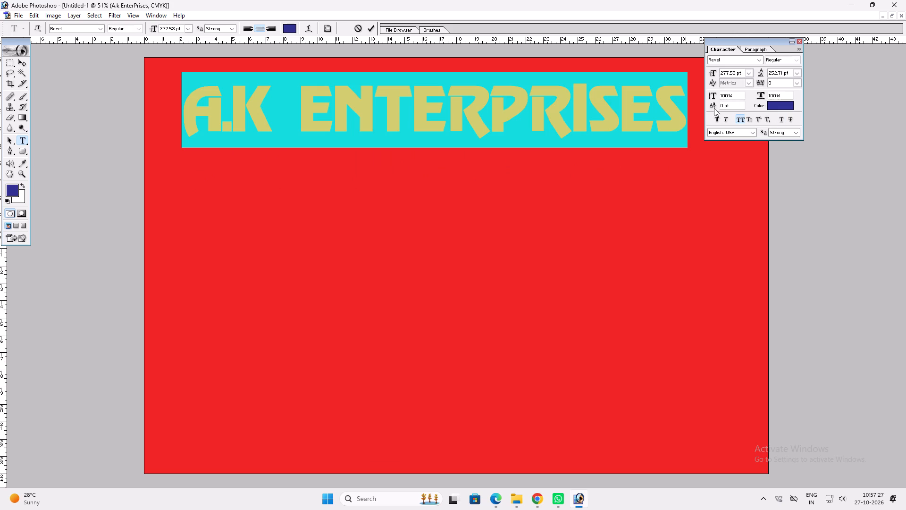
click(713, 107)
text(20)
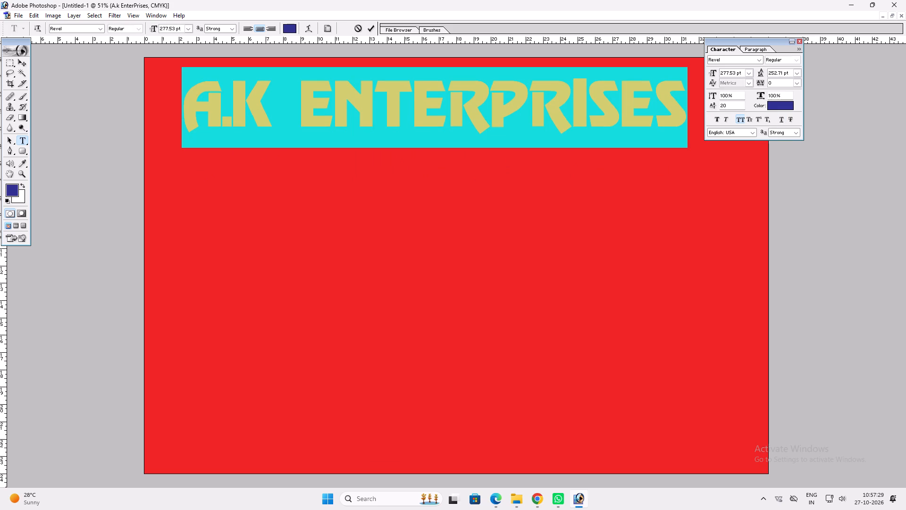
click(760, 79)
text(30)
key(Return)
key(Return)
key(Return)
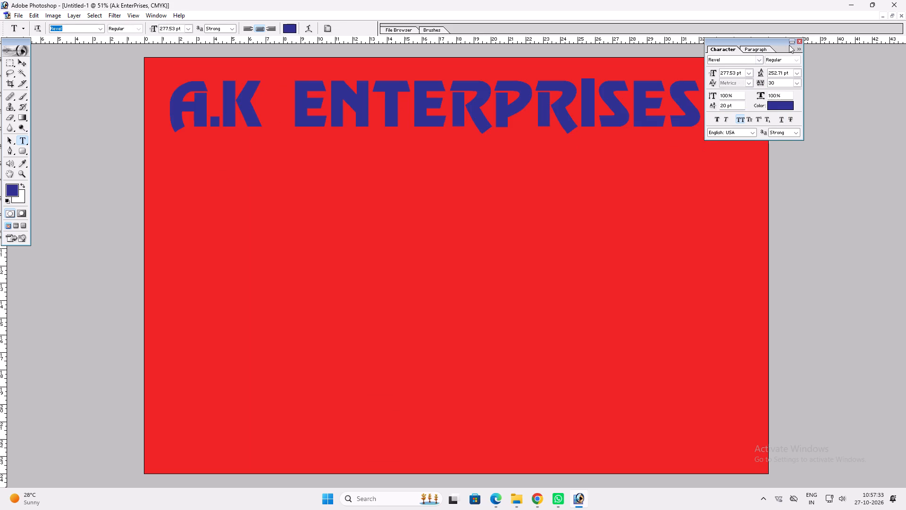
click(801, 38)
click(796, 41)
Stretch the heading wider and taller with Free Transform so it nearly fills the width of the canvas.
key(v)
key(ctrl+t)
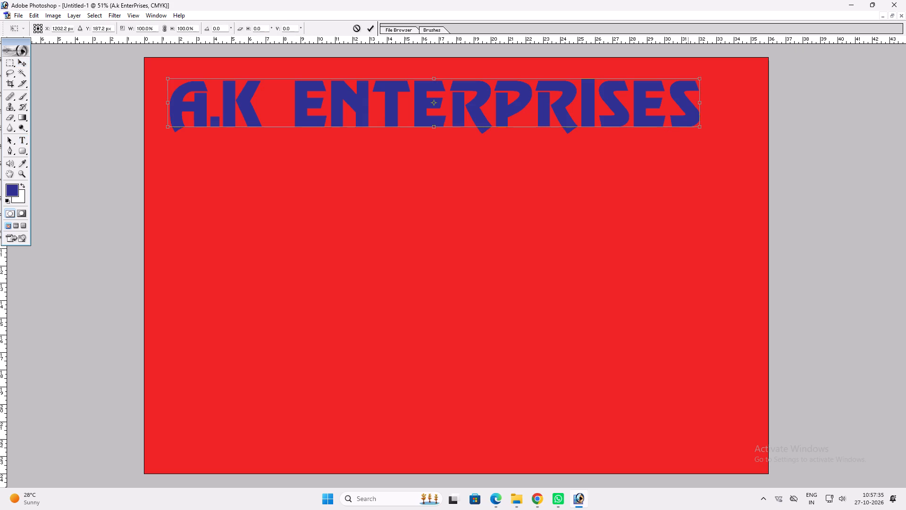
shift+drag(693, 126, 727, 130)
shift+drag(703, 132, 746, 138)
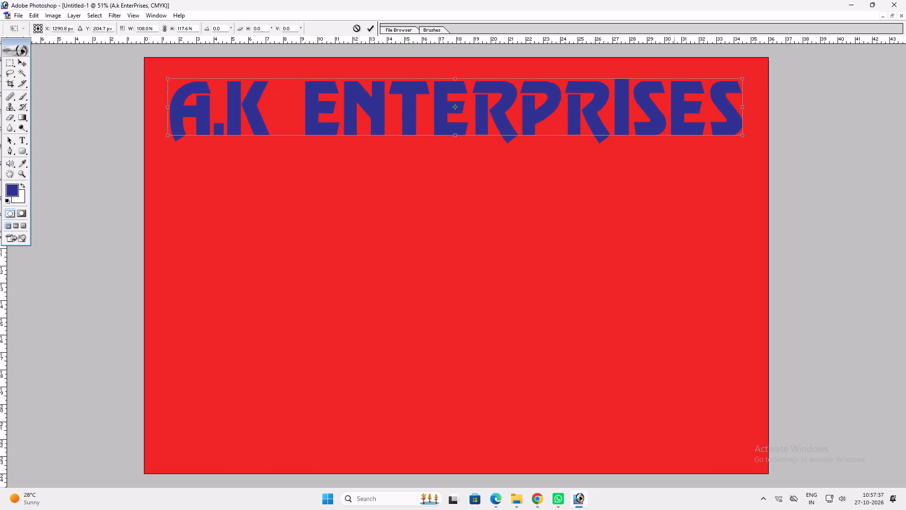
shift+drag(674, 81, 679, 75)
key(shift+Return)
Duplicate the heading directly below the original and scale the copy down about its centre.
key(v)
alt+shift+drag(587, 125, 588, 201)
key(ctrl+t)
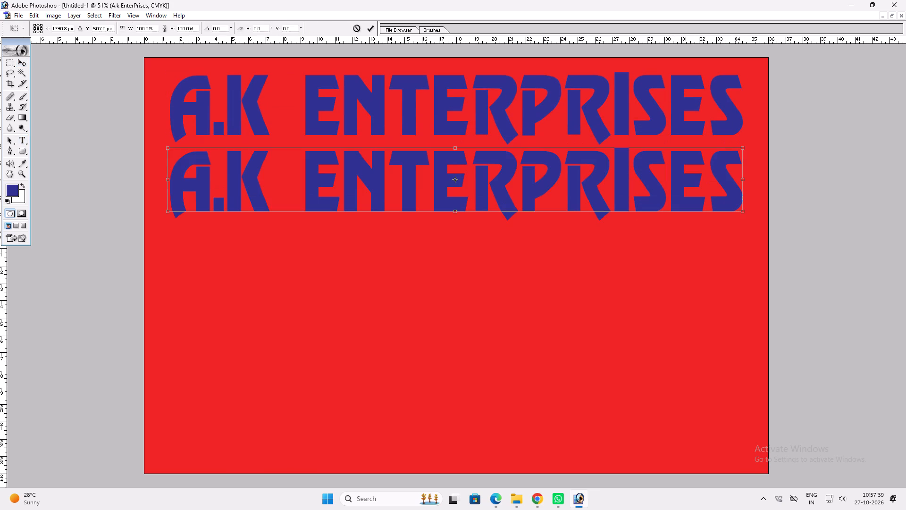
alt+shift+drag(744, 211, 666, 199)
key(shift+Return)
Turn off all caps for the copied text line and set its font to Khand Bold.
key(t)
click(648, 193)
key(ctrl+a)
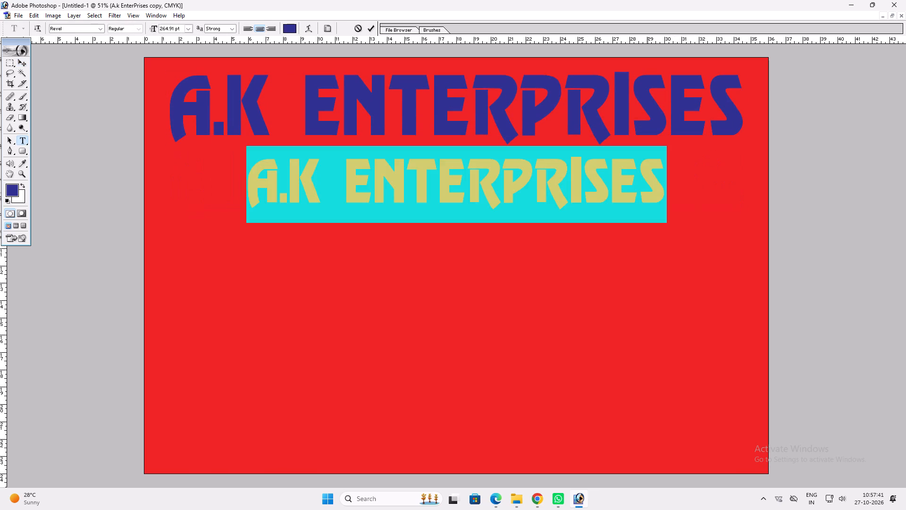
key(ctrl+shift+k)
click(506, 190)
key(ctrl+a)
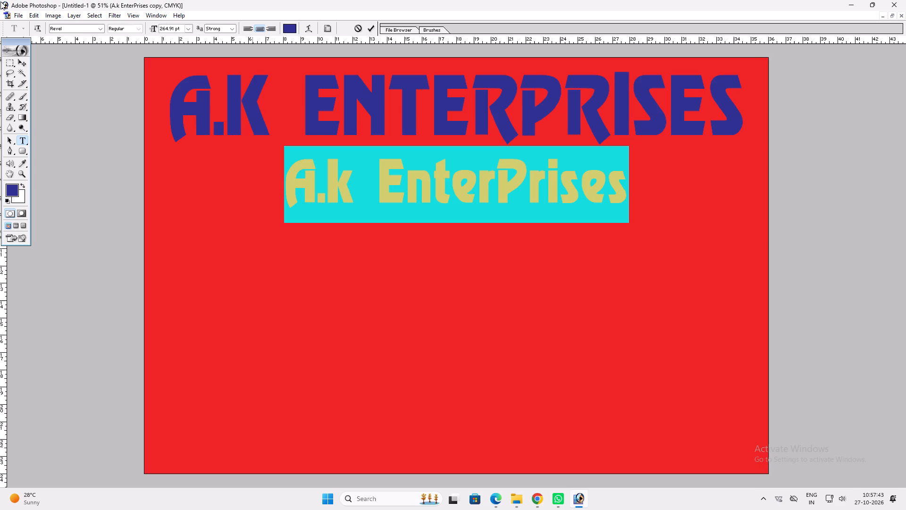
click(86, 28)
text(khad)
key(Return)
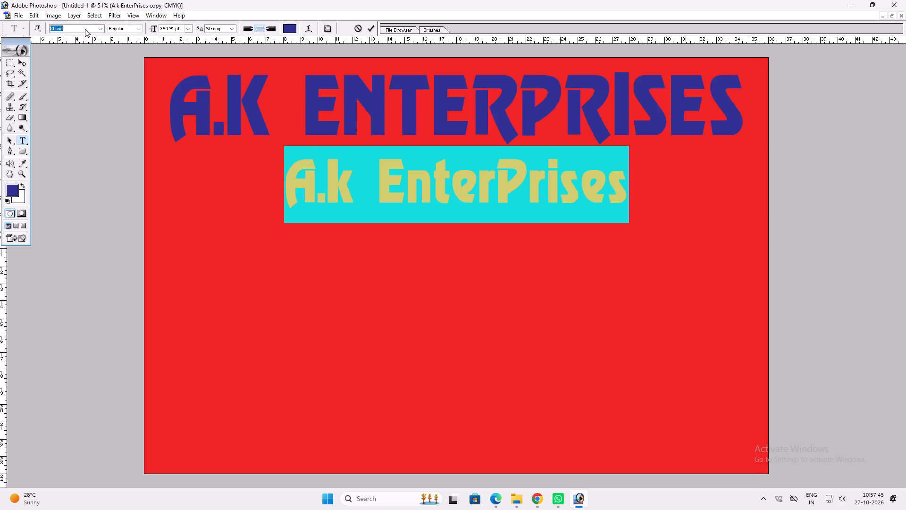
click(366, 180)
key(ctrl+a)
click(139, 26)
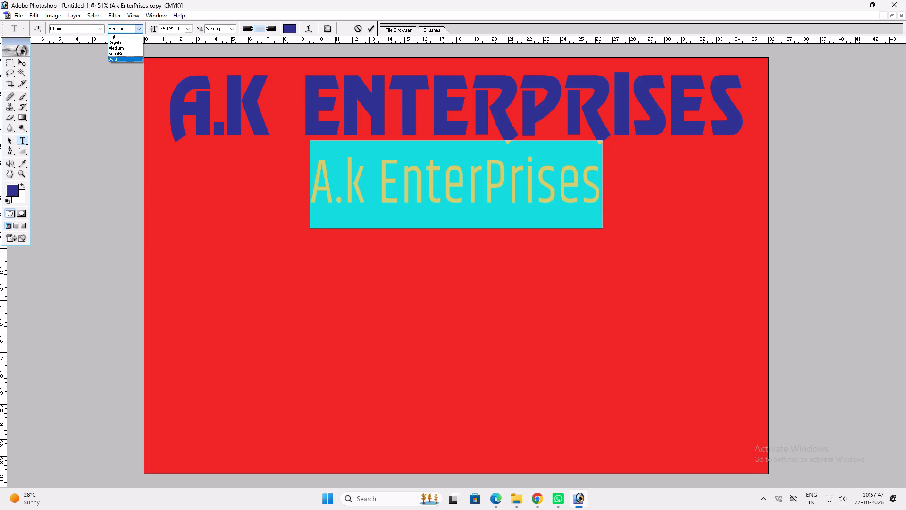
click(119, 61)
Replace the copied text with "Pro:-" followed by the proprietor's name, shifting the line lower on the canvas.
click(401, 192)
key(ctrl+a)
text(Pro)
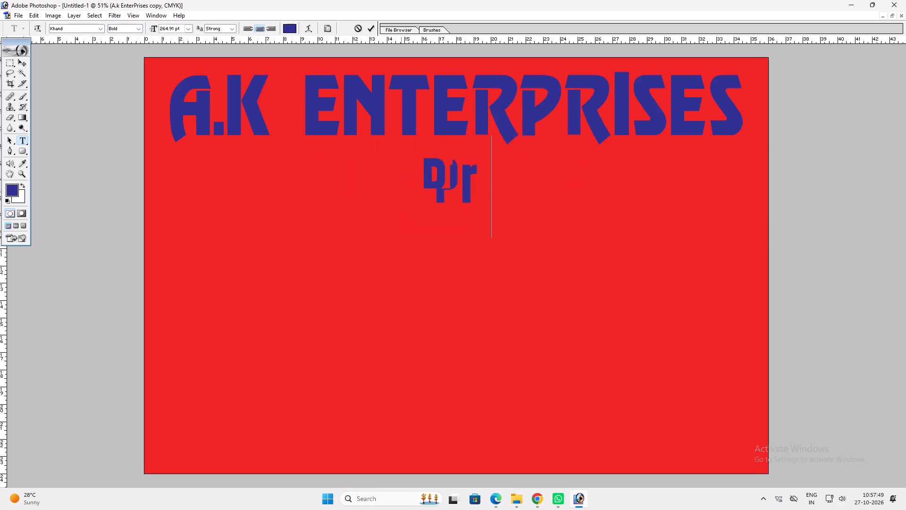
text(:-)
key(space)
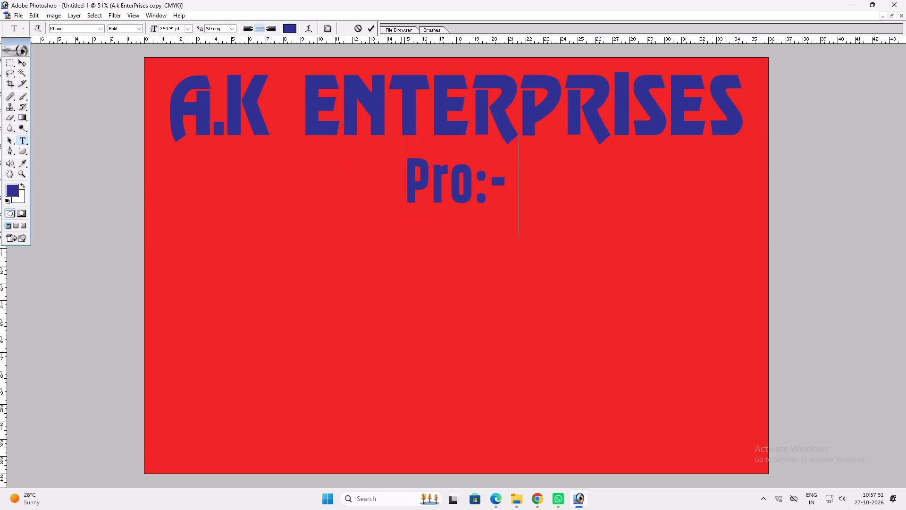
drag(618, 288, 552, 325)
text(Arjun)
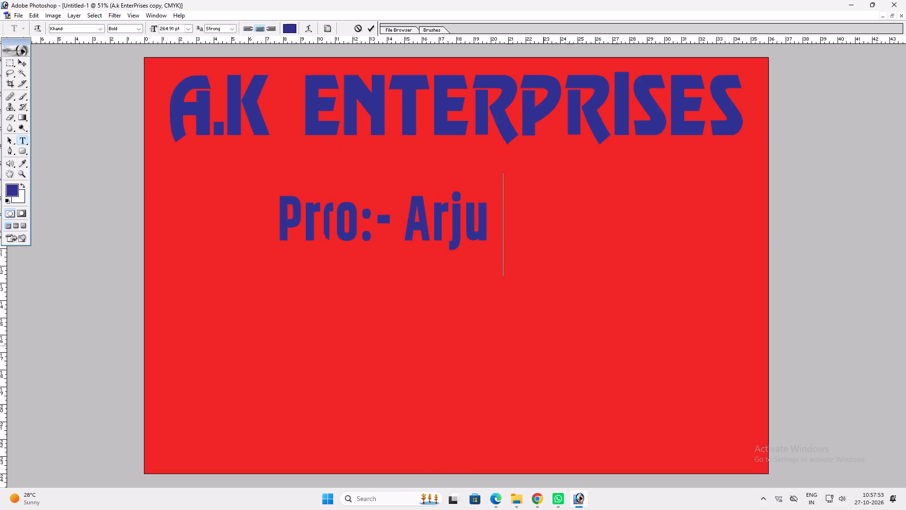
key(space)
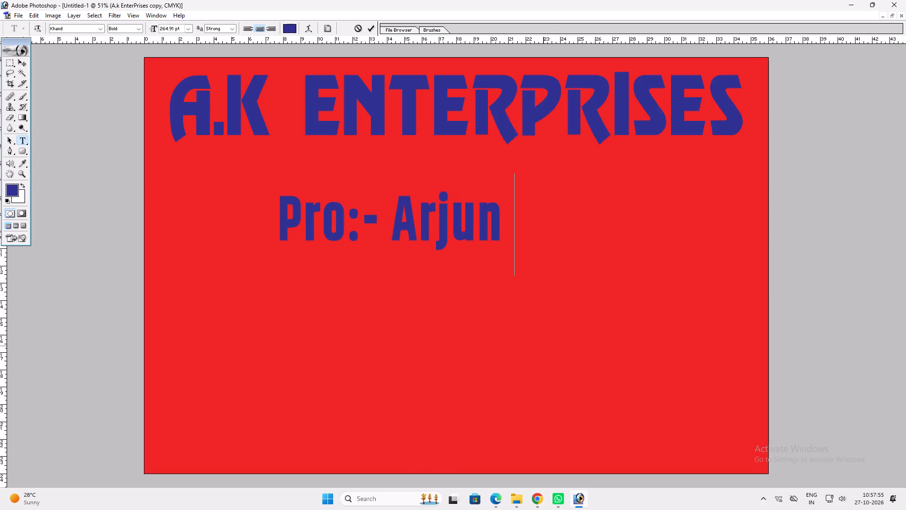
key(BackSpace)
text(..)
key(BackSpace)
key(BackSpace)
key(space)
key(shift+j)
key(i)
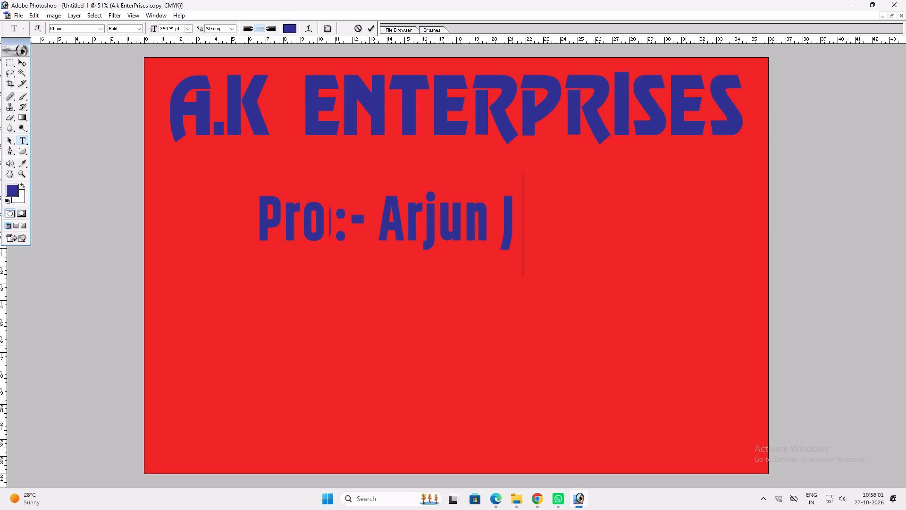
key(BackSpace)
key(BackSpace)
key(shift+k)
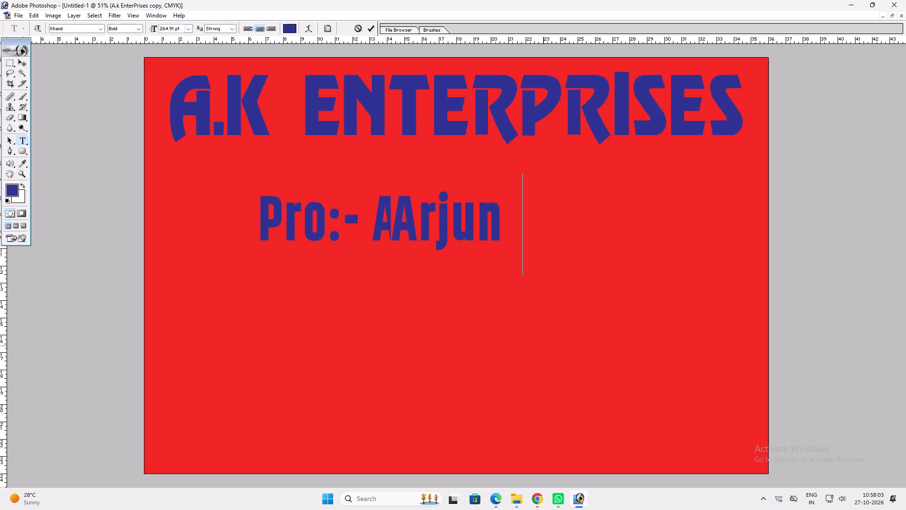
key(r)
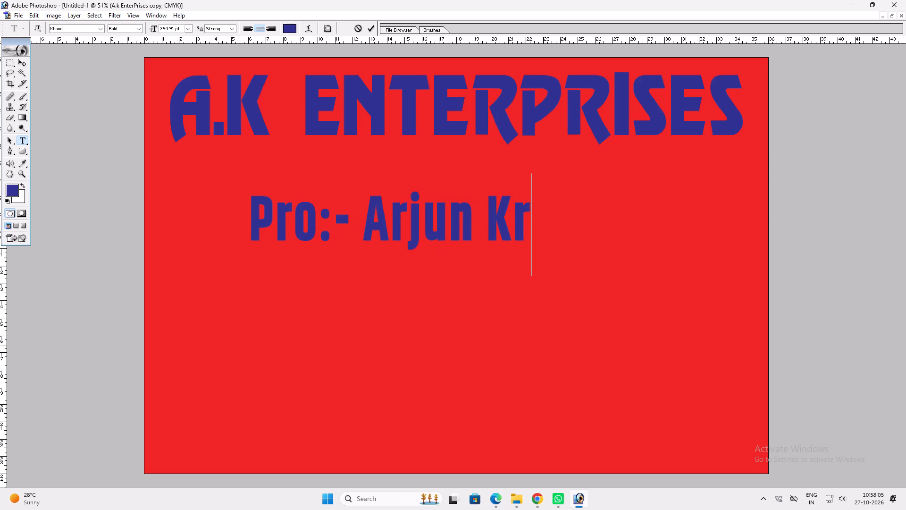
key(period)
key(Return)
Adjust the proprietor line below the heading with Free Transform.
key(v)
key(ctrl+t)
shift+drag(514, 240, 517, 232)
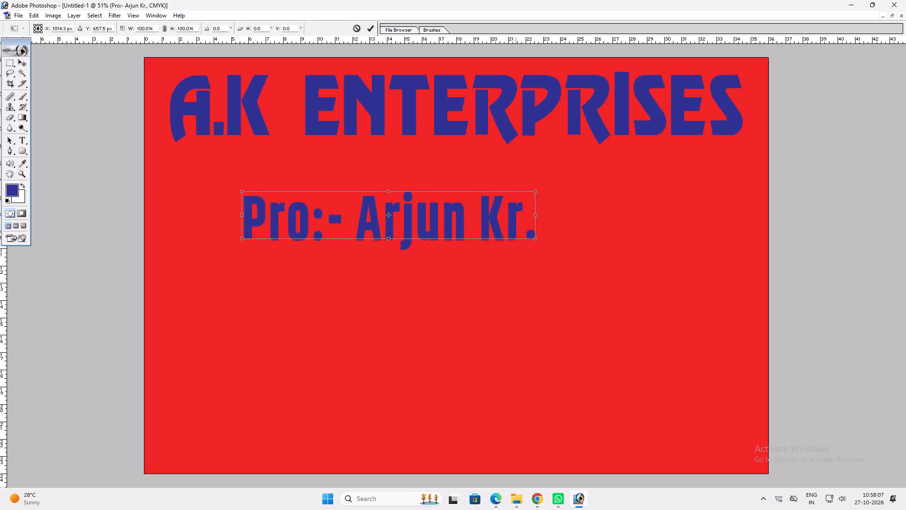
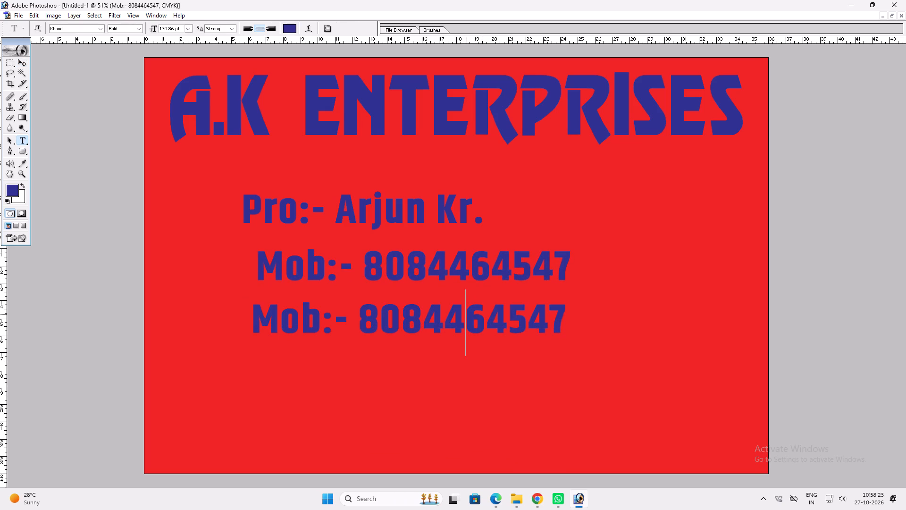
Replace the duplicated mobile line's text with "ad".
key(ctrl+a)
key(a)
key(d)
key(Return)
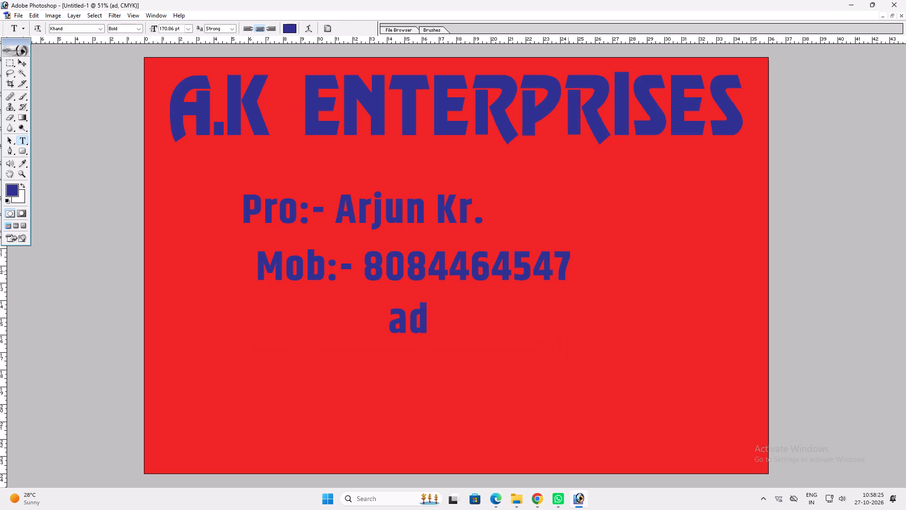
Append a comma, a space and the opening four digits of a second mobile number to the mobile line.
click(568, 272)
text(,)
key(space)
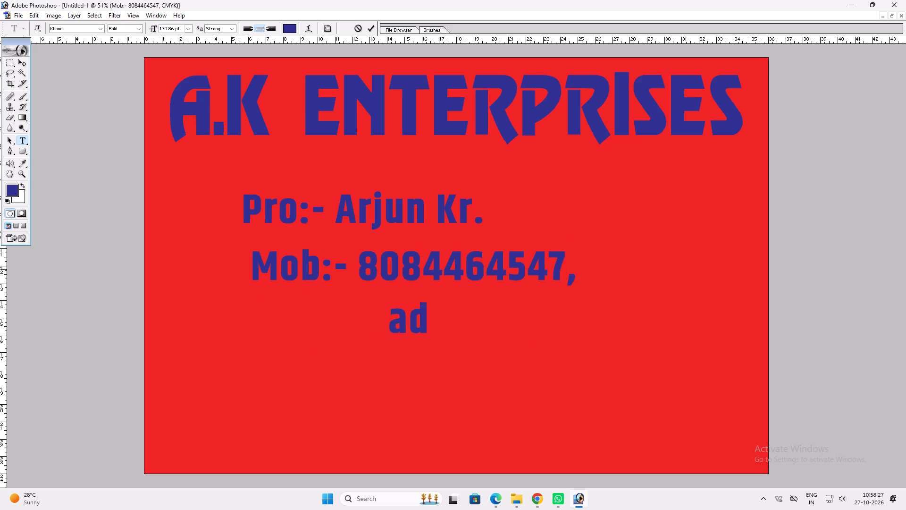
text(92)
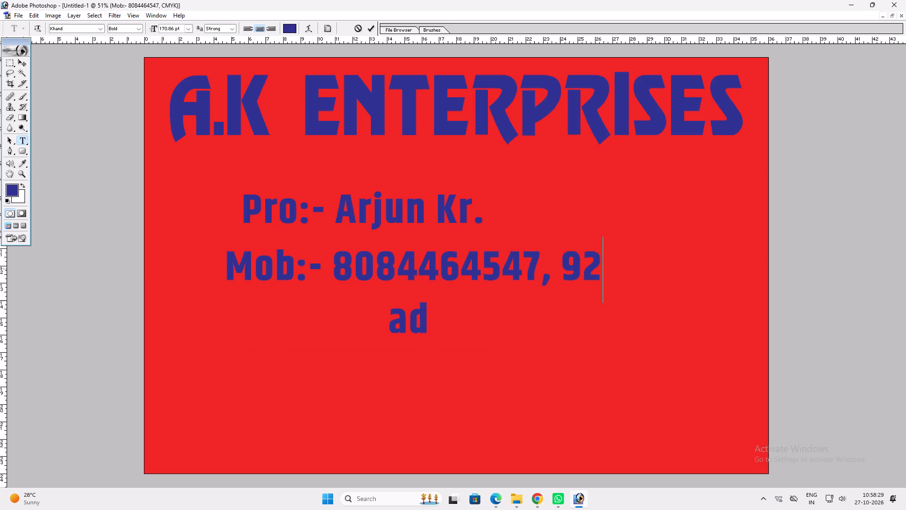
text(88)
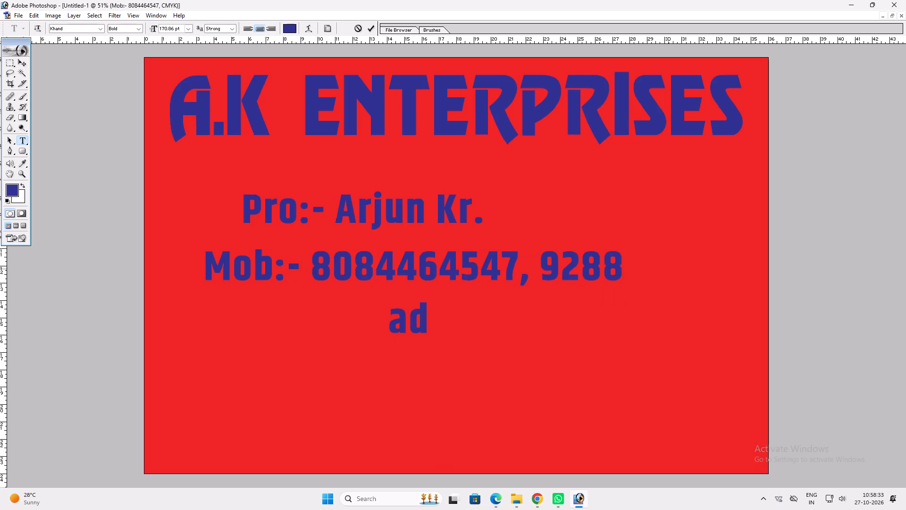
Replace the comma with a line break, shift the mobile text towards the banner's right side and delete the space before the second number.
click(529, 287)
key(BackSpace)
key(Return)
drag(550, 332, 654, 309)
drag(665, 398, 756, 384)
drag(472, 306, 456, 303)
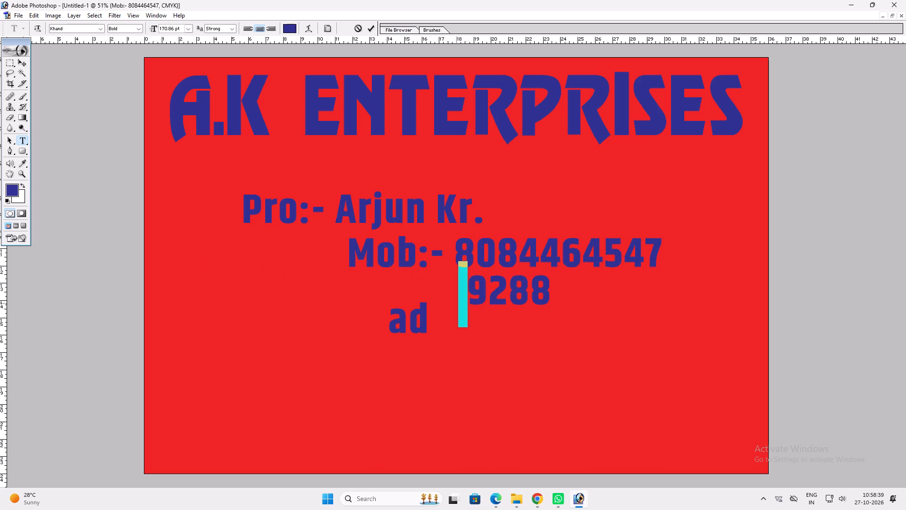
drag(456, 303, 455, 303)
key(BackSpace)
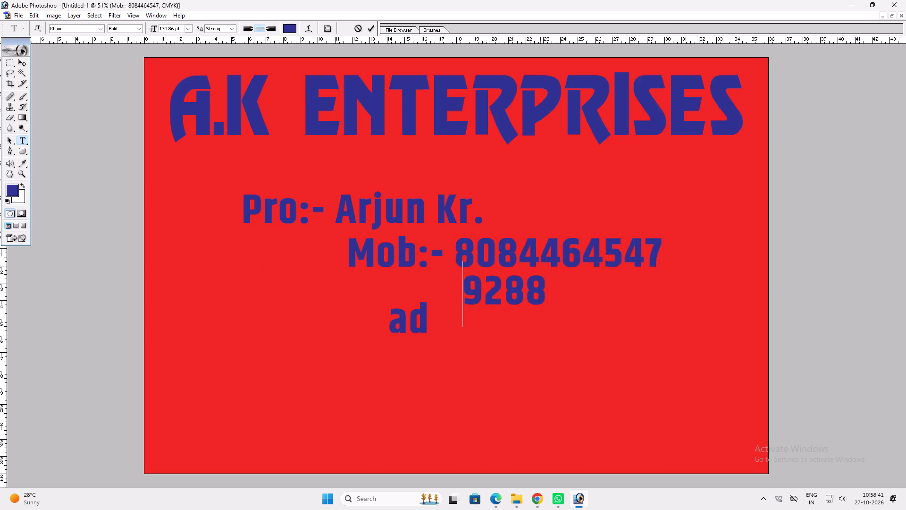
Copy the last six digits of the first mobile number.
drag(526, 255, 629, 262)
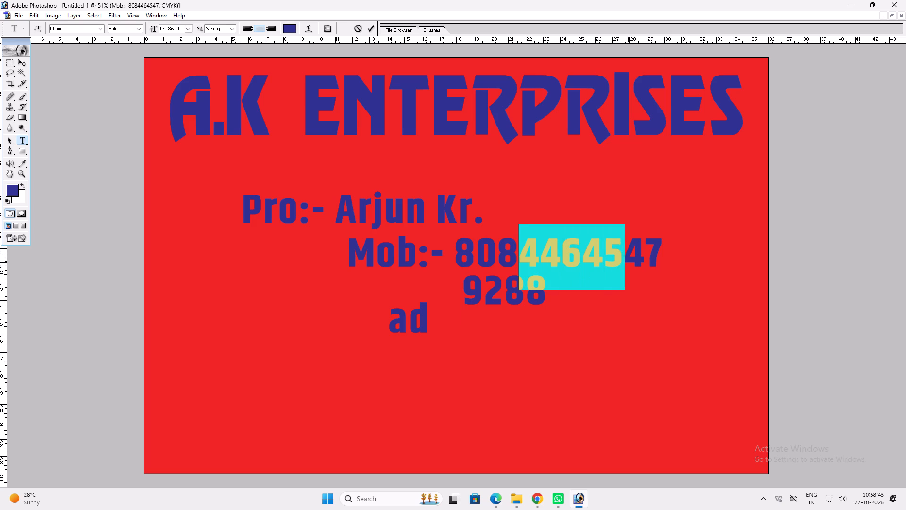
drag(629, 262, 665, 267)
key(ctrl+c)
key(ctrl+c)
click(542, 290)
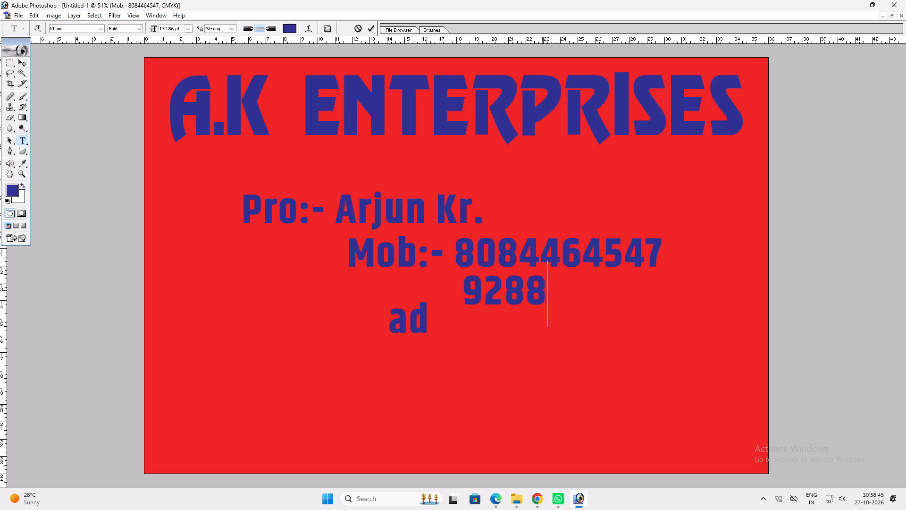
drag(566, 260, 661, 267)
drag(591, 257, 658, 266)
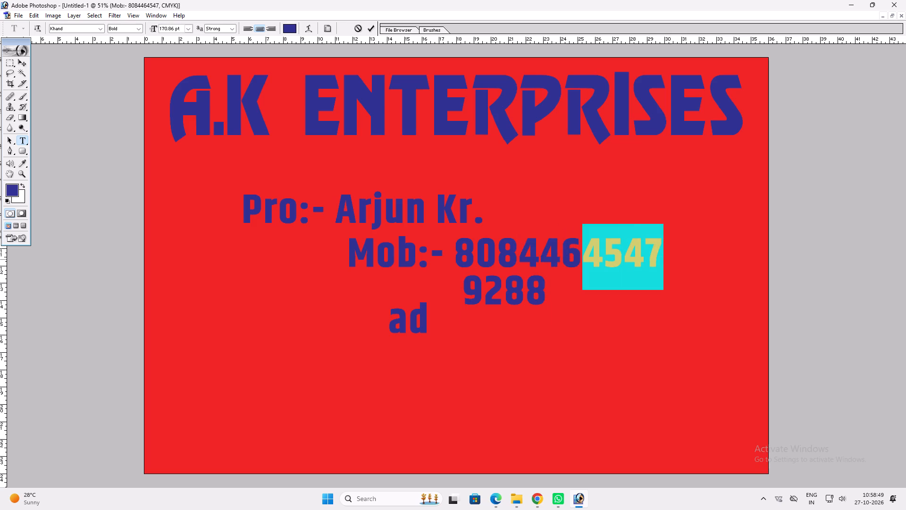
drag(544, 256, 658, 260)
key(ctrl+c)
key(ctrl+c)
key(ctrl+c)
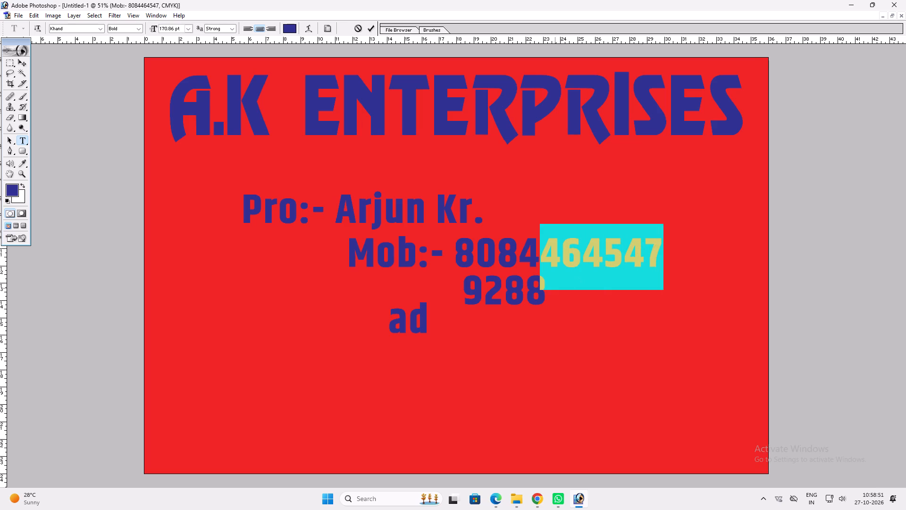
Tighten the kerning before the second number's opening digits to line them up beneath the first number.
click(546, 293)
click(462, 288)
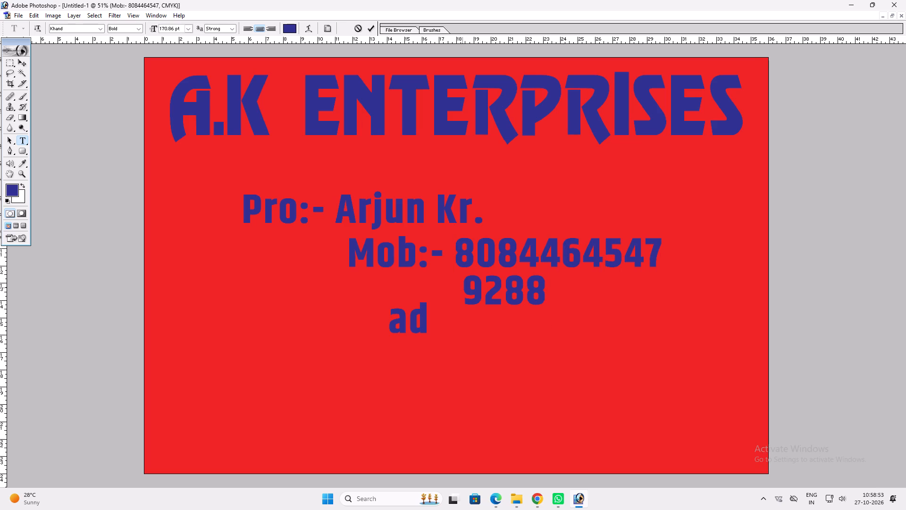
key(Down)
key(alt+Left)
key(alt+Left)
key(alt+Left)
key(alt+Left)
key(alt+Left)
key(alt+Left)
key(alt+Left)
key(alt+Left)
key(alt+Left)
key(alt+Left)
key(alt+Left)
key(alt+Left)
key(alt+Left)
key(alt+Left)
key(alt+Left)
key(alt+Left)
key(alt+Left)
key(alt+Left)
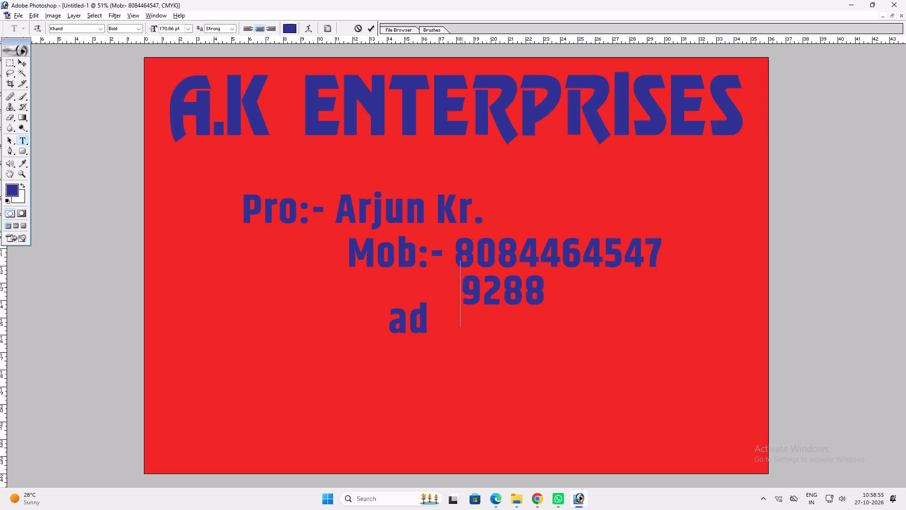
key(alt+Left)
key(alt+Left)
key(alt+Right)
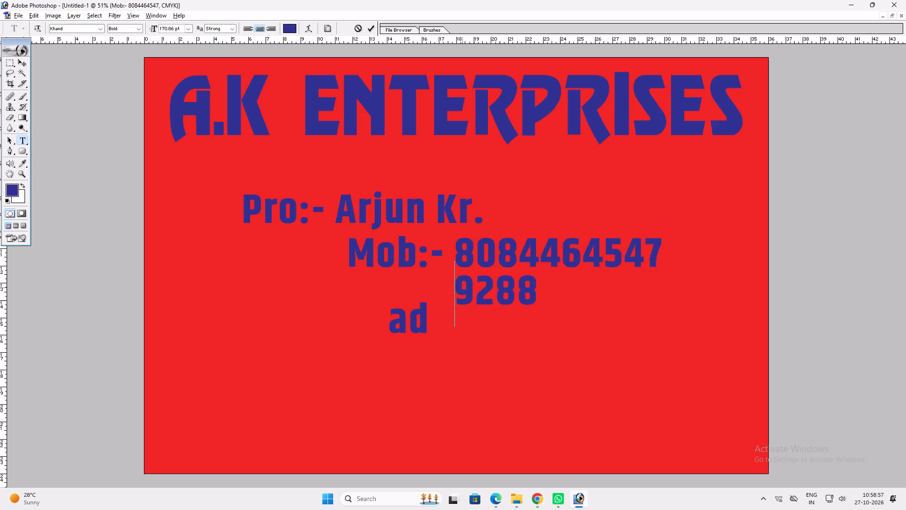
key(alt+Right)
key(ctrl+z)
Paste the copied six digits at the end of the second mobile number.
click(536, 299)
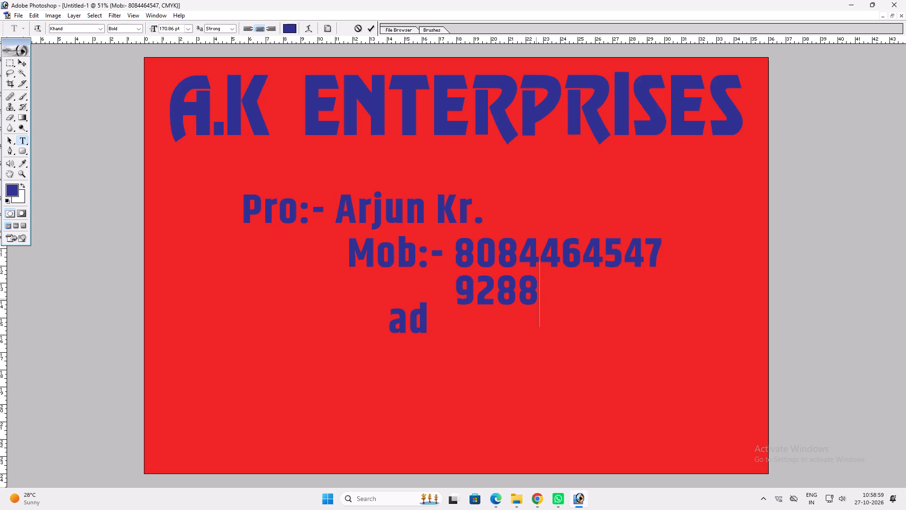
key(ctrl+v)
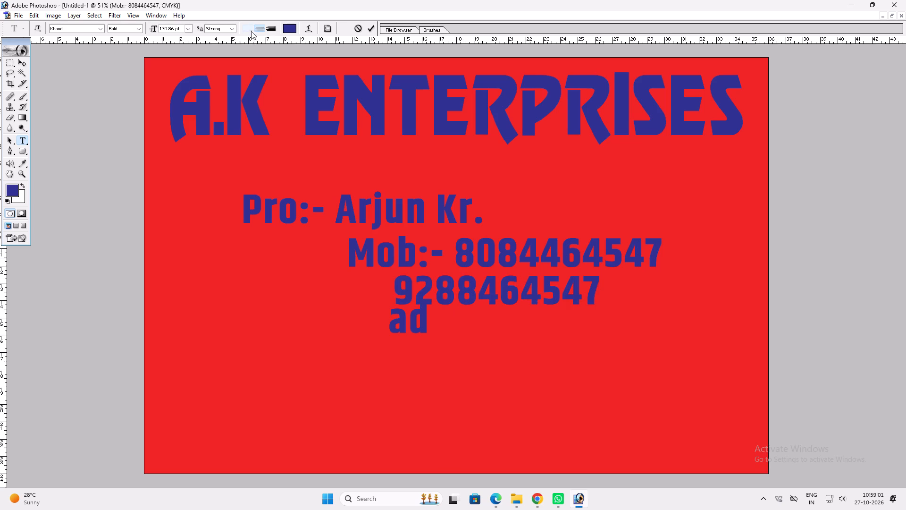
Left-align the two-line mobile text and indent the second number with spaces towards the first number's starting digit.
click(250, 29)
click(494, 291)
key(space)
key(space)
key(space)
key(space)
key(space)
key(space)
key(space)
key(space)
key(space)
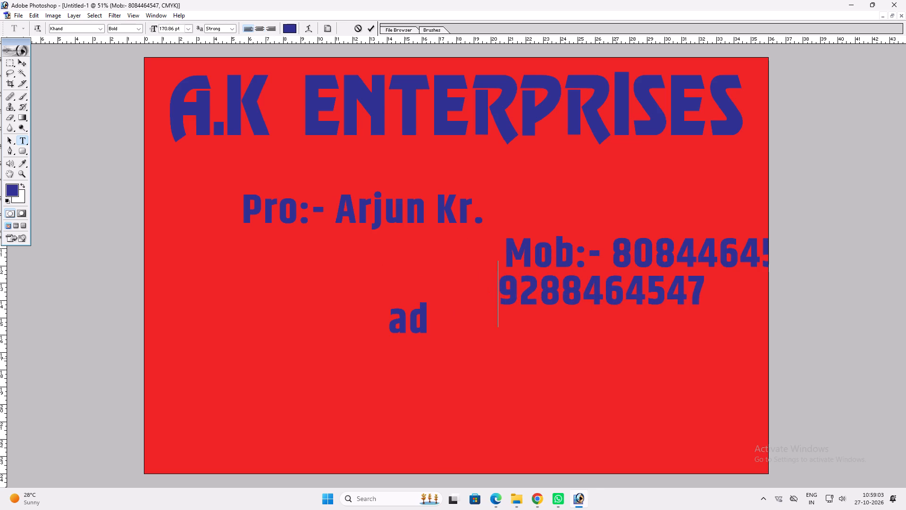
key(space)
key(space)
key(space)
key(space)
key(space)
Move the mobile text block back towards the banner's centre so both numbers fit on the canvas.
drag(705, 387, 612, 382)
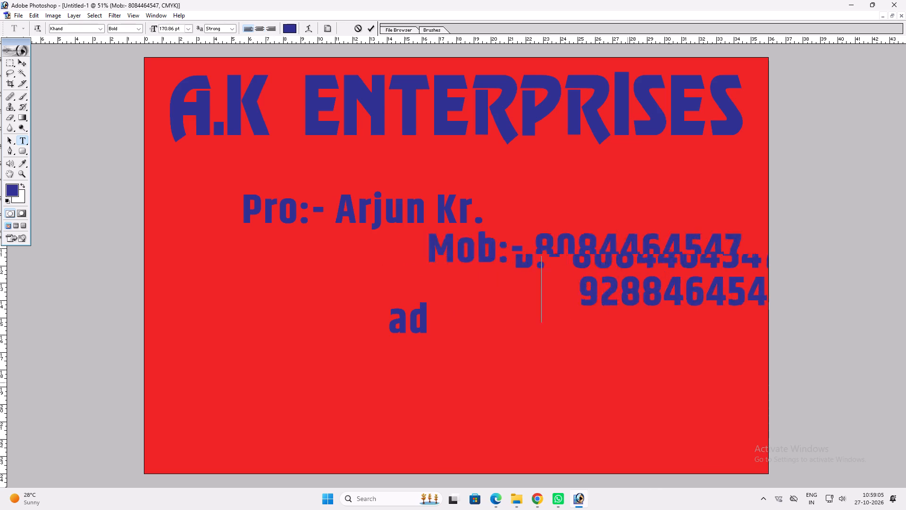
drag(612, 382, 563, 384)
Tighten the kerning in the second number's indent so it lines up under the first number, and commit the text.
click(474, 301)
click(480, 301)
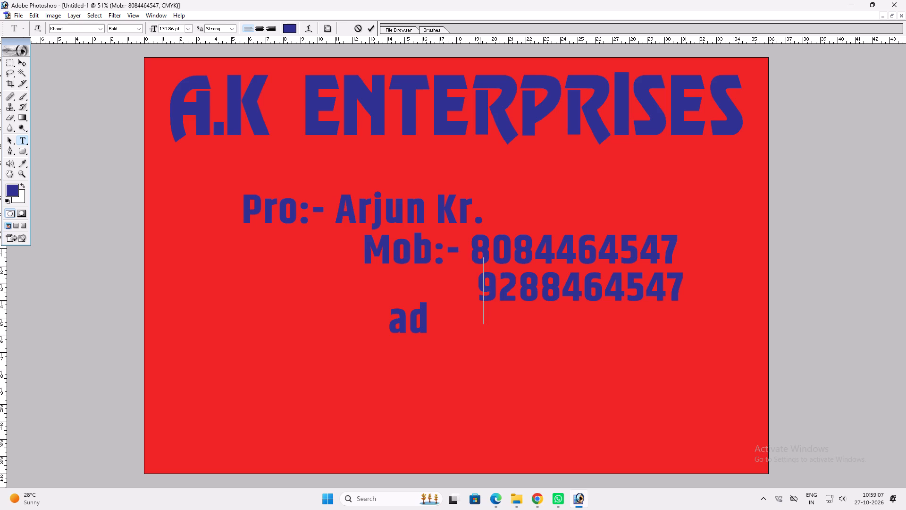
key(alt+Left)
key(alt+Left)
key(alt+Left)
key(alt+Left)
key(alt+Left)
key(alt+Left)
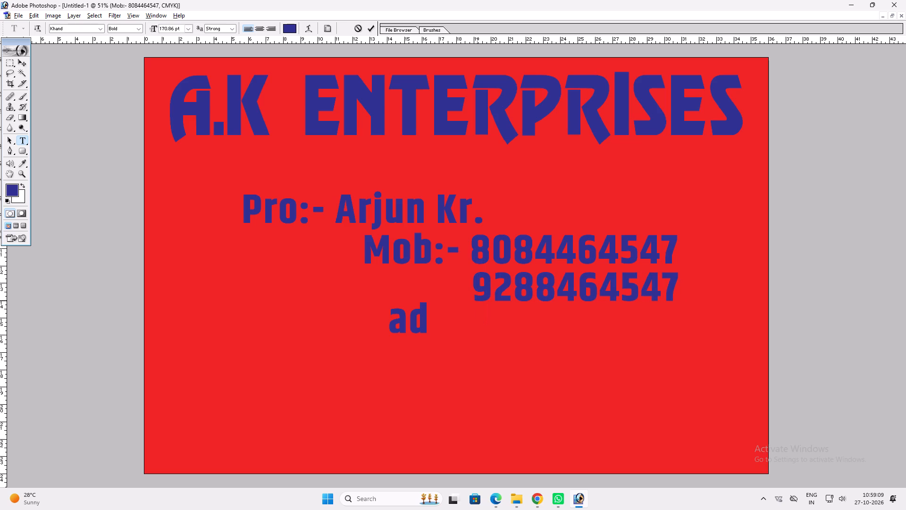
key(alt+Left)
key(ctrl+z)
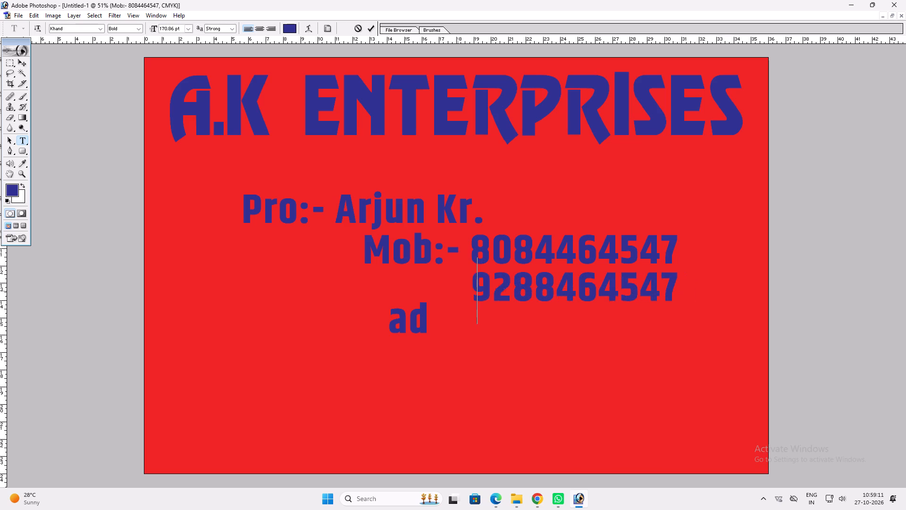
key(v)
key(ctrl+z)
key(Return)
text(vv)
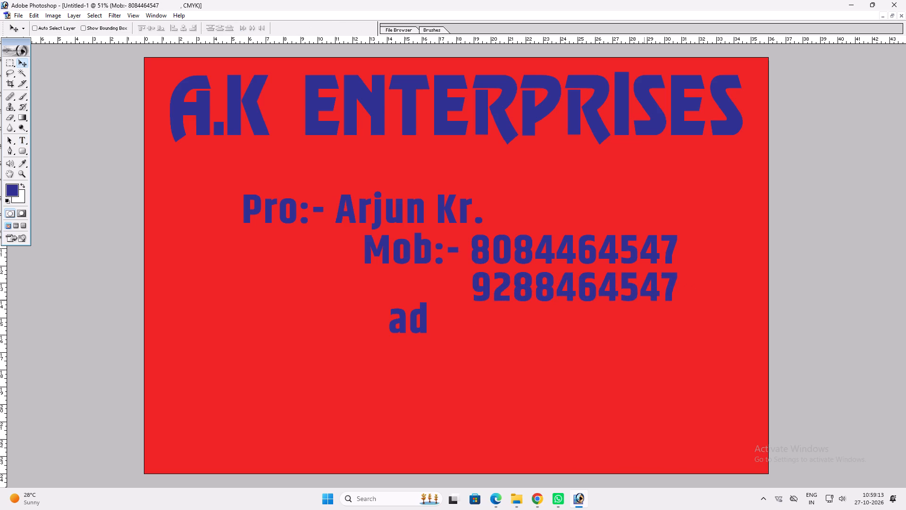
Reduce the line spacing between the two lines of the mobile text.
click(639, 300)
key(t)
click(634, 299)
key(ctrl+a)
key(alt+Up)
key(alt+Up)
key(alt+Up)
key(alt+Up)
key(alt+Up)
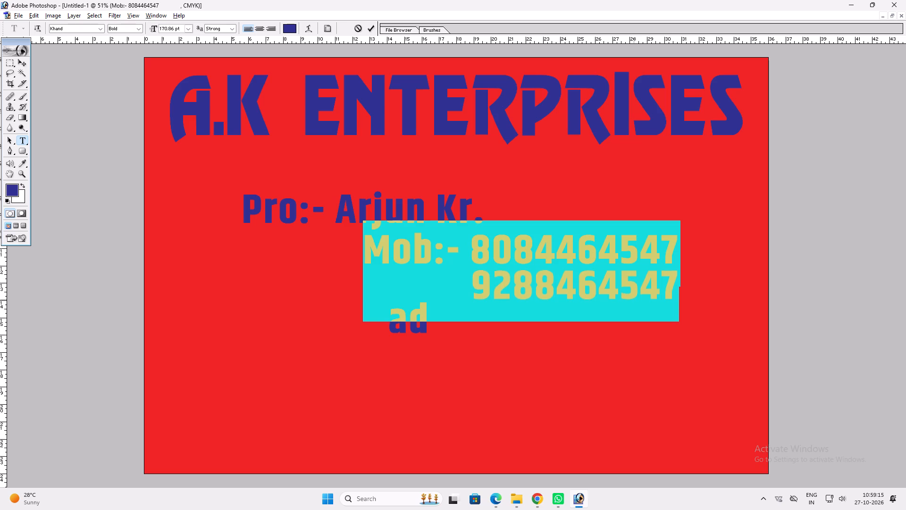
key(alt+Up)
key(alt+Up)
key(ctrl+z)
key(ctrl+Return)
Move the two-line mobile block farther right and slightly lower on the banner.
key(v)
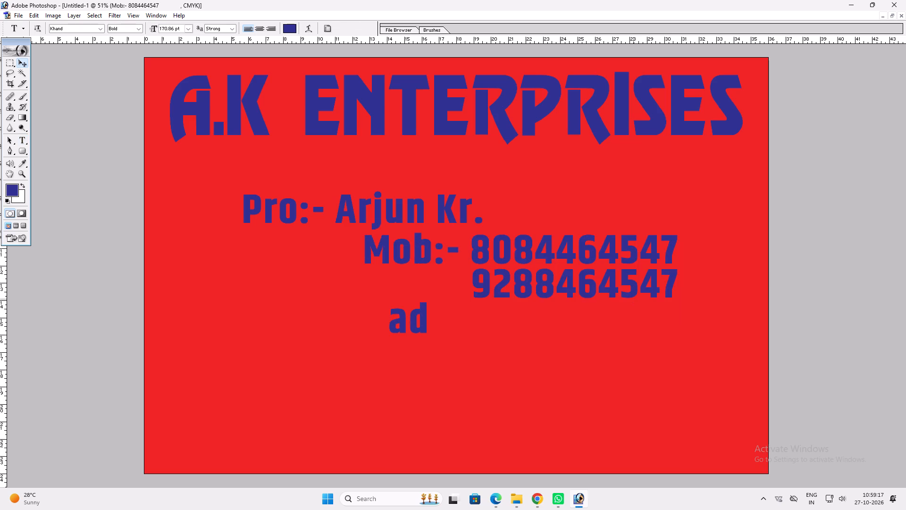
drag(629, 313, 676, 318)
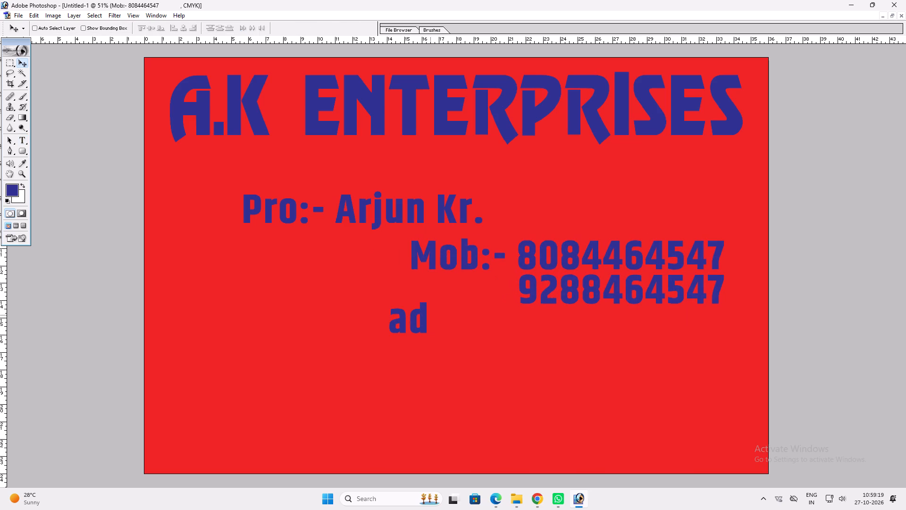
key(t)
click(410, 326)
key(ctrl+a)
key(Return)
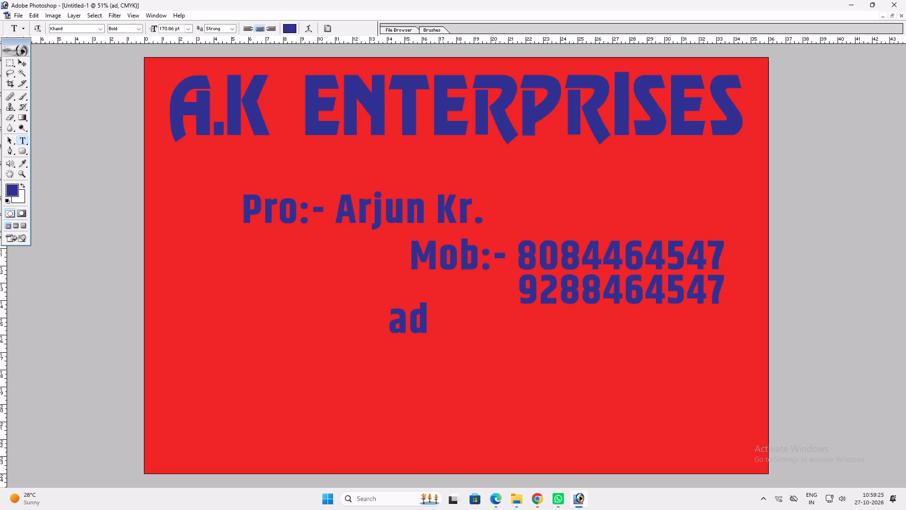
Insert a space after the fourth digit in both mobile numbers.
key(t)
drag(598, 294, 502, 307)
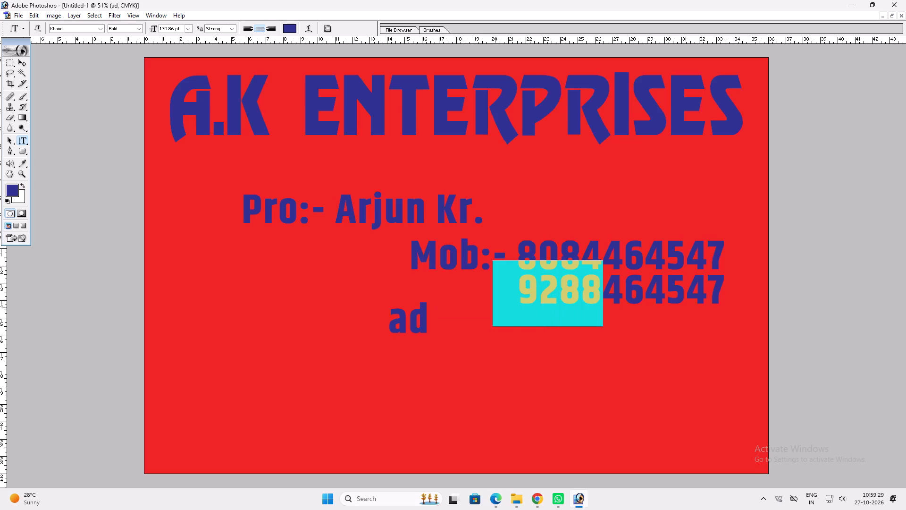
drag(502, 307, 604, 307)
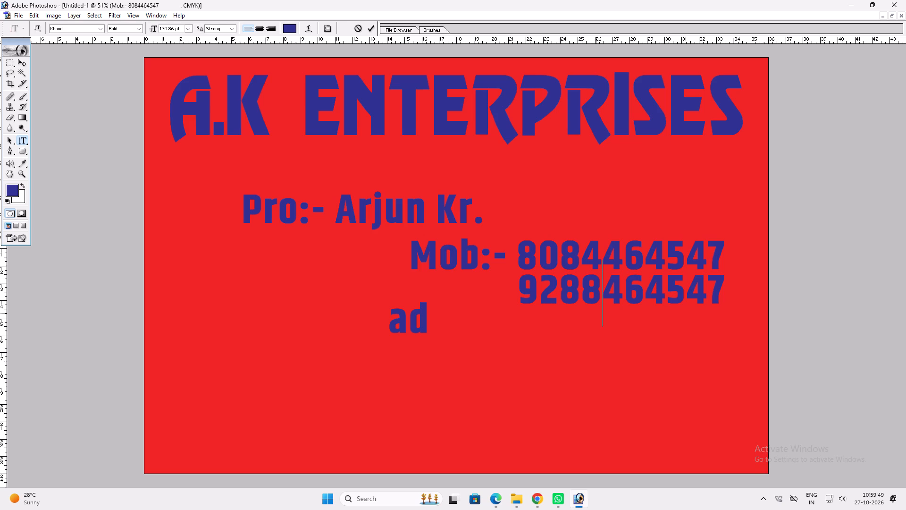
key(space)
click(608, 263)
key(space)
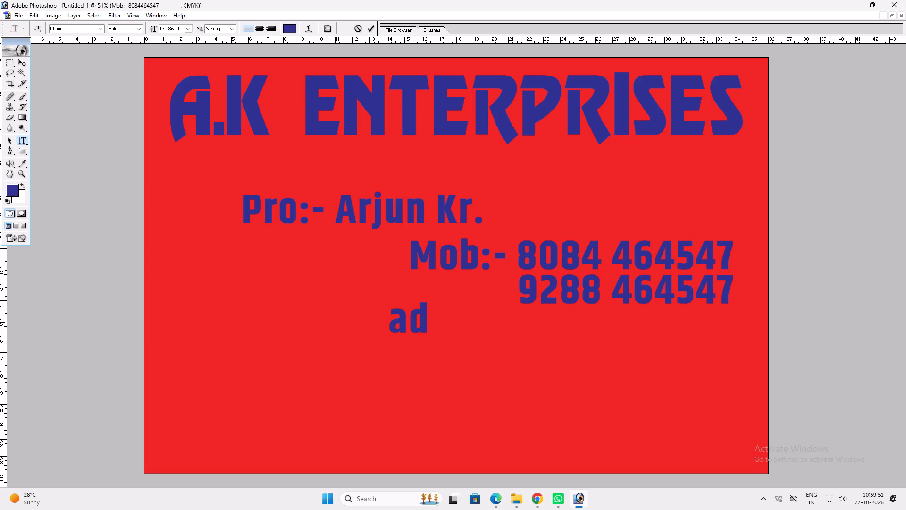
key(Return)
key(v)
key(v)
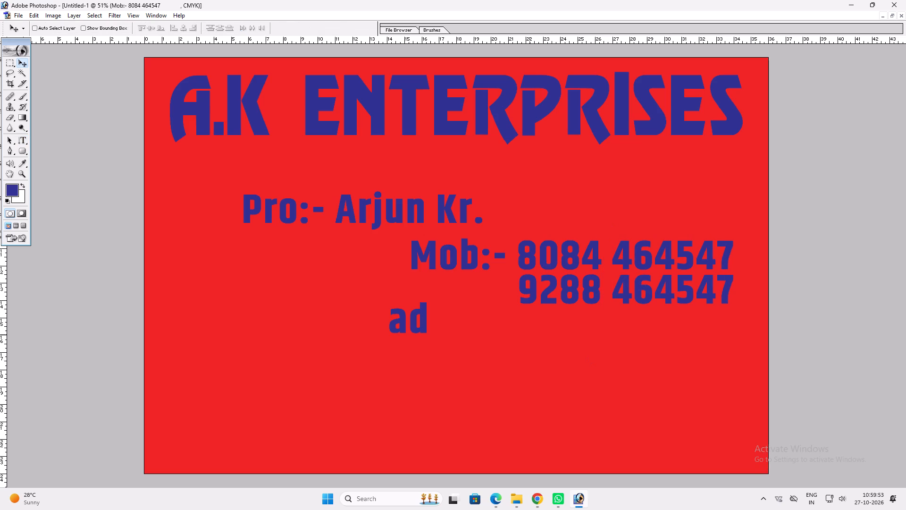
Remove the space inside the first mobile number and delete the entire second number so only one line remains.
ctrl+click(423, 308)
key(t)
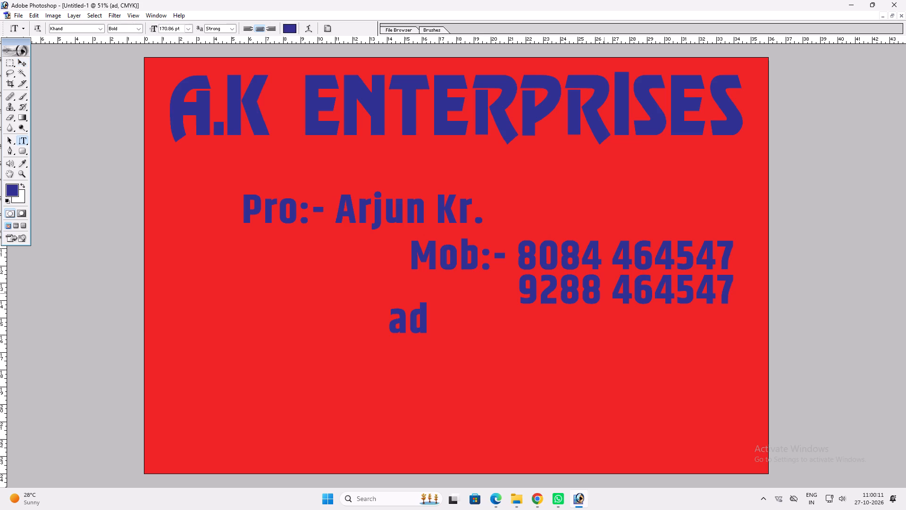
click(609, 292)
key(Return)
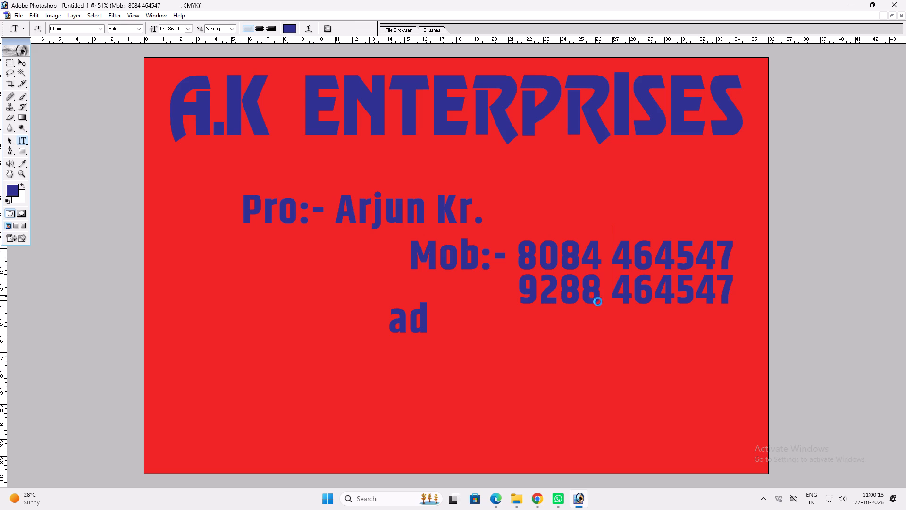
key(ctrl+alt+z)
click(612, 267)
key(BackSpace)
click(607, 290)
click(607, 297)
key(BackSpace)
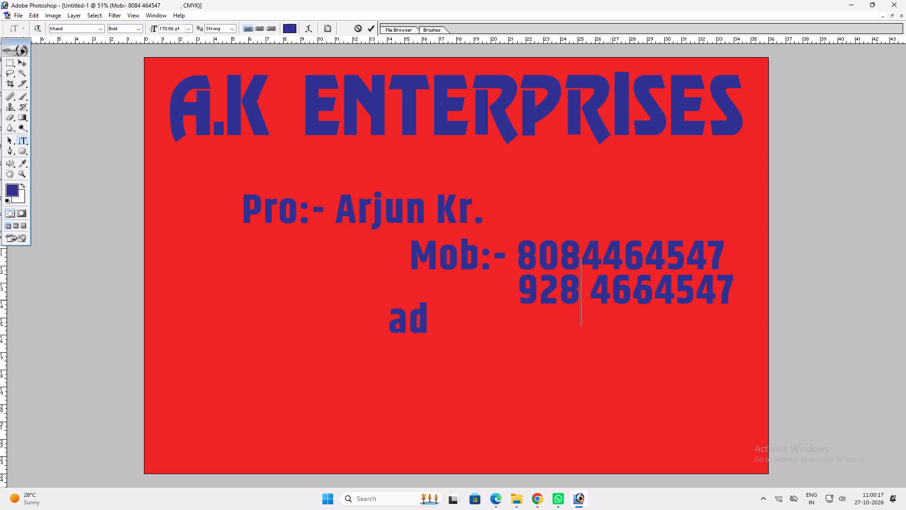
triple_click(611, 299)
key(BackSpace)
key(Return)
text(vv)
Replace the "ad" placeholder text with the label "Add:-" followed by a space.
key(t)
click(421, 327)
key(ctrl+a)
text(Add:-)
key(space)
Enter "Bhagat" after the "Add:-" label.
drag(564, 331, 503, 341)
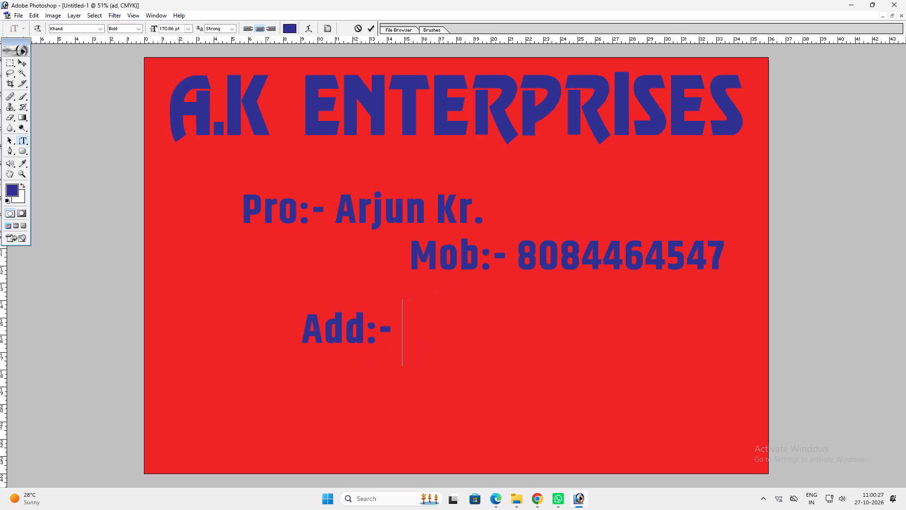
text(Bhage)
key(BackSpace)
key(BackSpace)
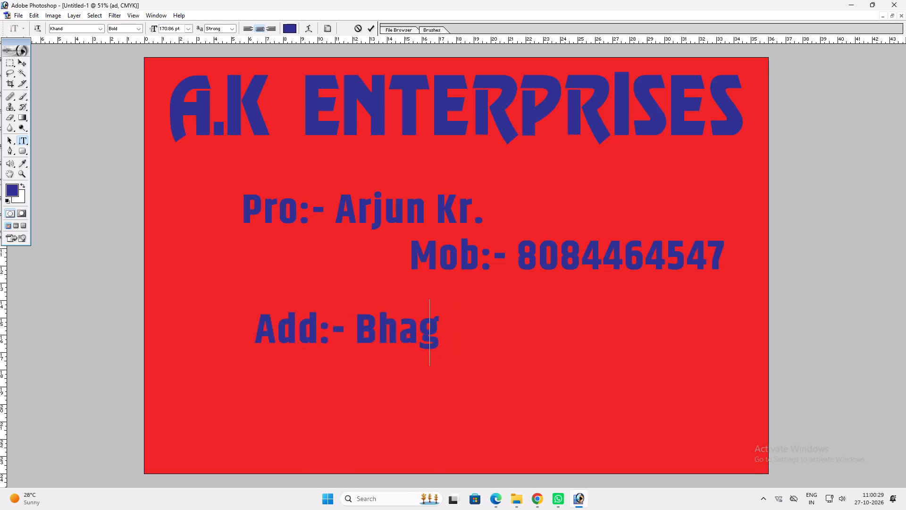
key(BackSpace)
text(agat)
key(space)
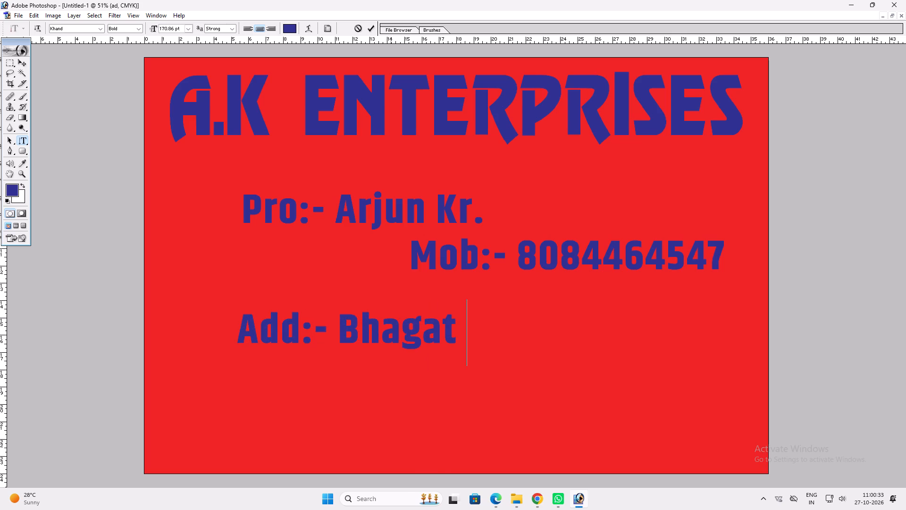
Replace the word after "Add:-" with the ward number and town of the business address, and commit the text.
drag(344, 331, 449, 343)
click(449, 343)
drag(459, 341, 337, 314)
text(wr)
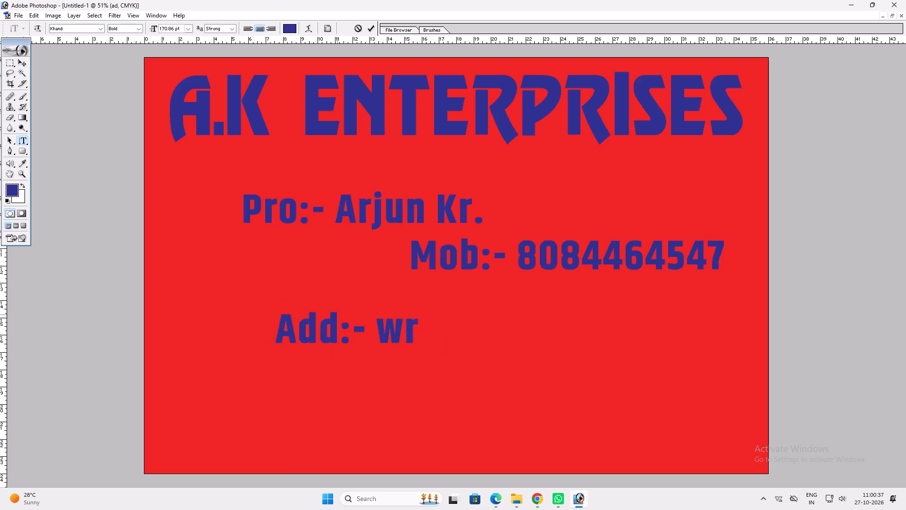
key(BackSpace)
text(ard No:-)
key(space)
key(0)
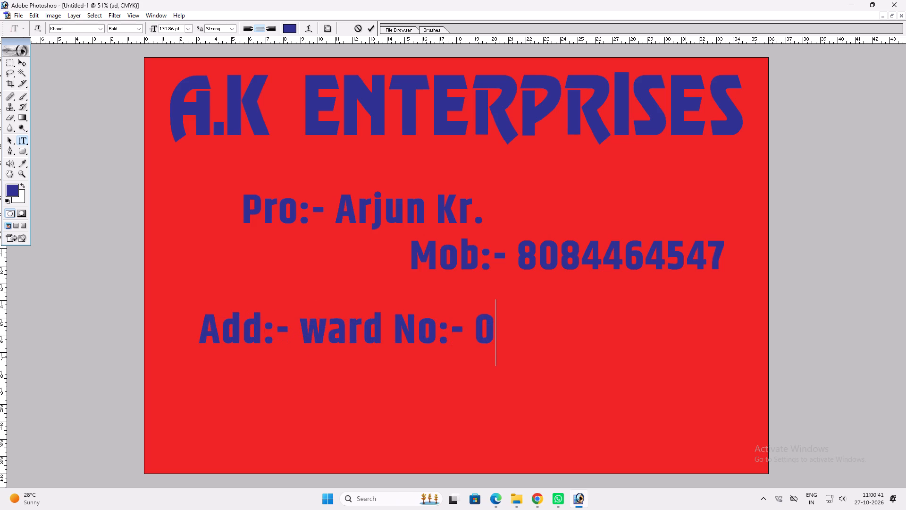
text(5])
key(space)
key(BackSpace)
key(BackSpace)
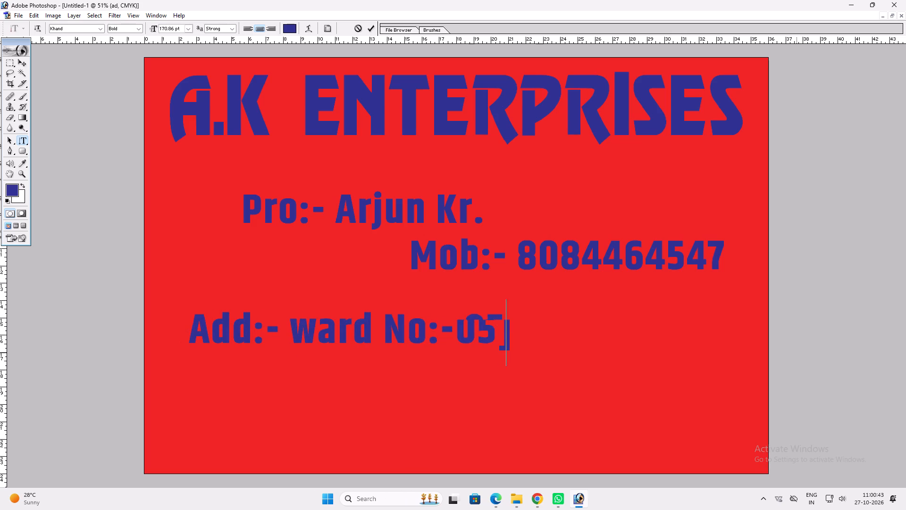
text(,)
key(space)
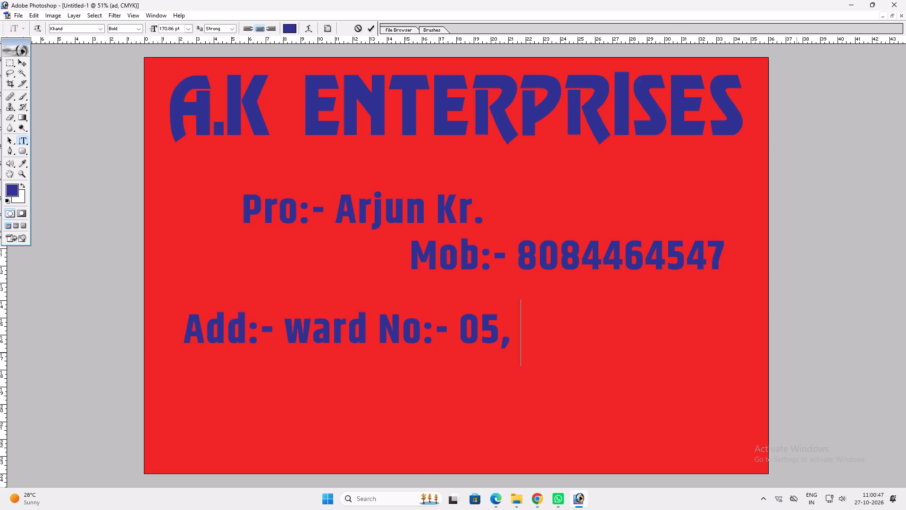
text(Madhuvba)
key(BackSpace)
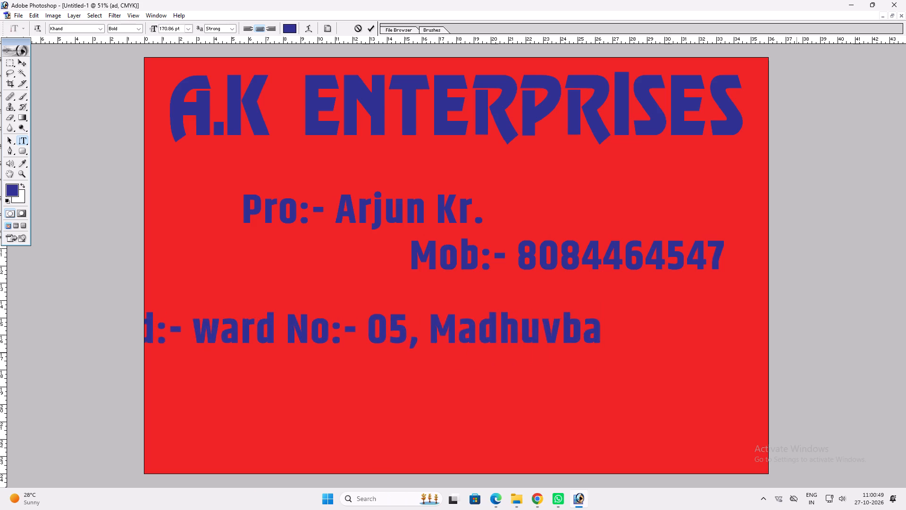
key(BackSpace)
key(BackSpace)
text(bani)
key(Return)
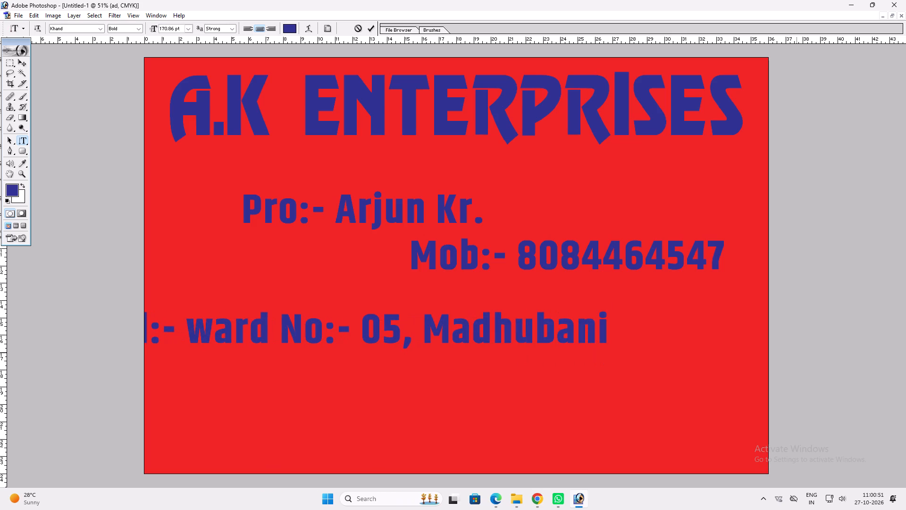
Scale the address line proportionally down to about 63% so it fits inside the banner.
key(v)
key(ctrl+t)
alt+shift+drag(611, 344, 515, 332)
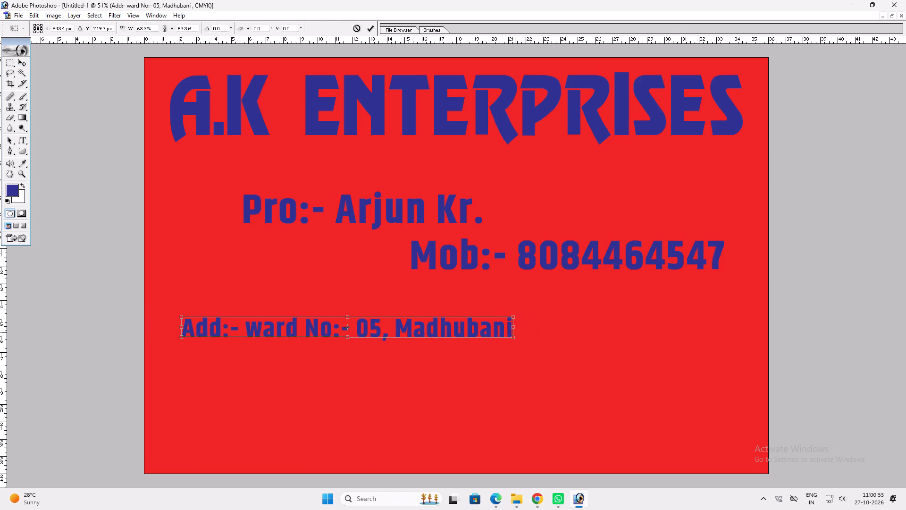
key(Return)
Duplicate the address line below itself and replace the copy's text with "GSTIN:-" in all caps.
key(v)
alt+drag(490, 325, 526, 382)
key(t)
click(495, 389)
key(ctrl+a)
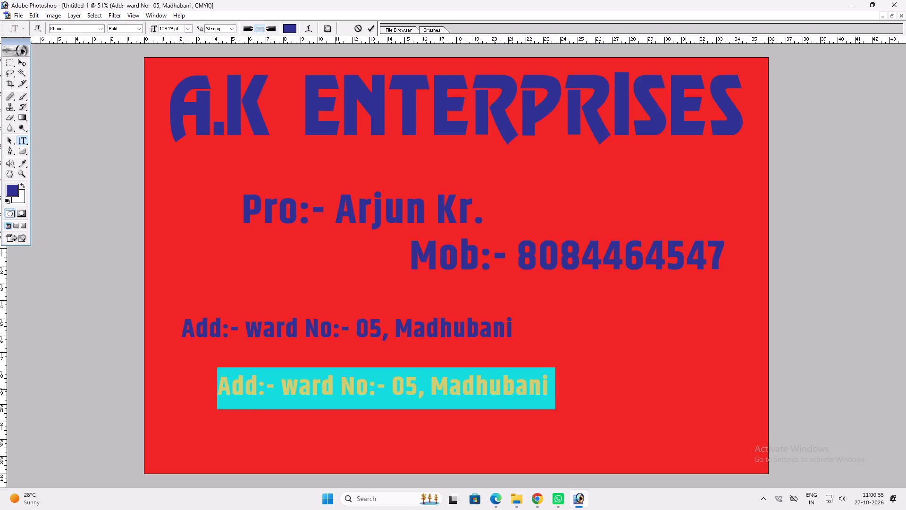
text(GSTin:-)
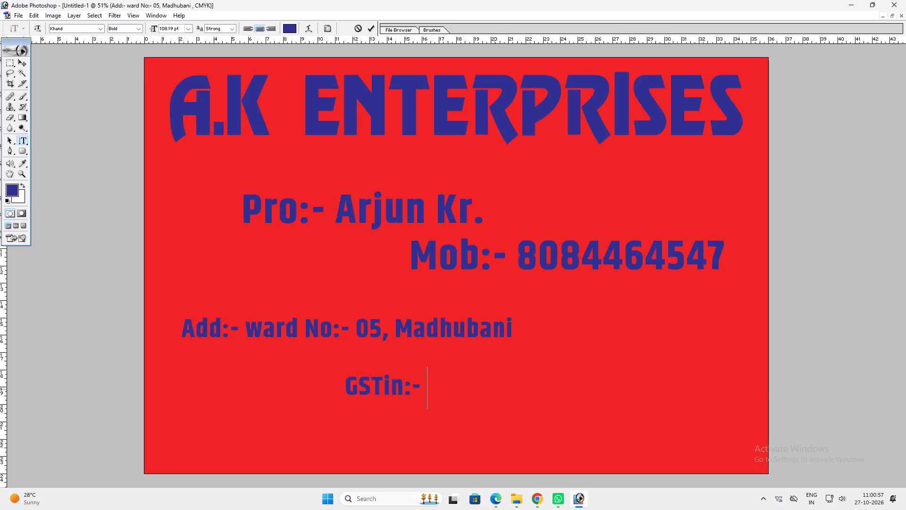
key(space)
click(412, 382)
key(ctrl+a)
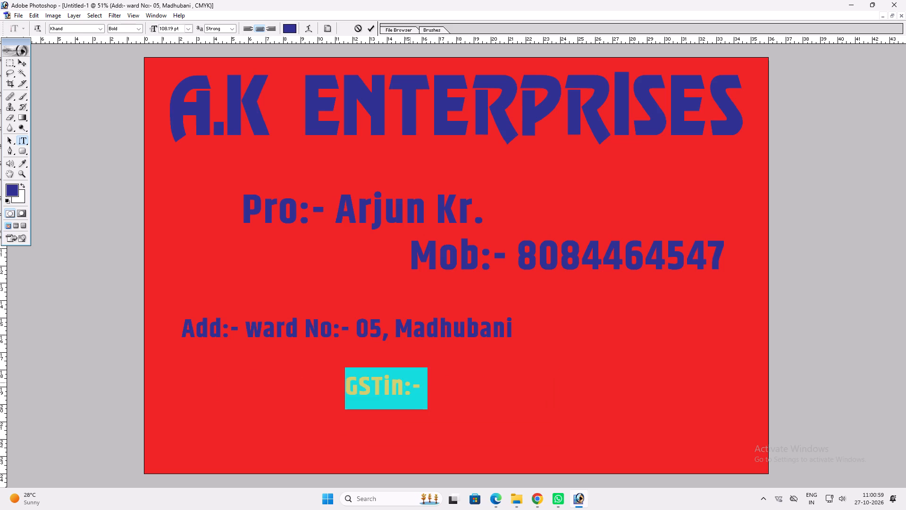
key(ctrl+shift+k)
key(Return)
key(v)
Select a thin full-width strip near the banner's bottom edge and copy that part of the Background onto a new layer.
scroll(454, 400, up, 3)
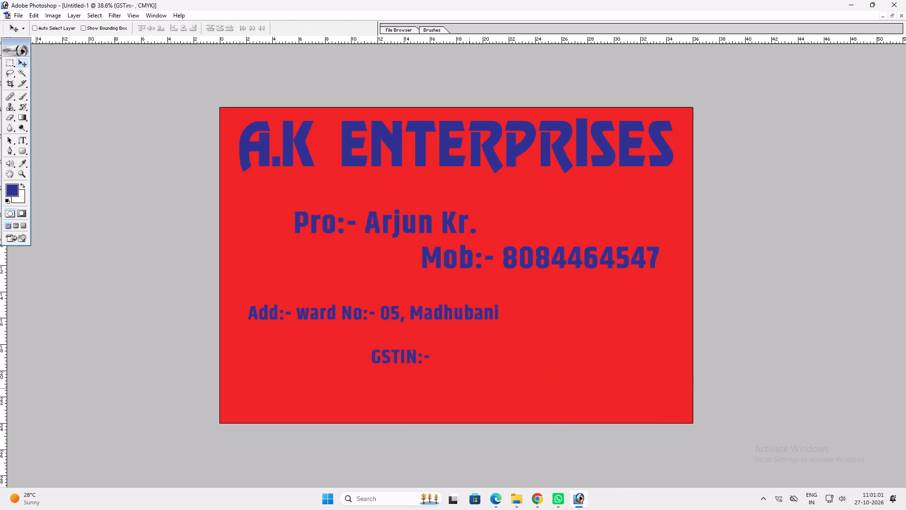
key(m)
drag(210, 402, 856, 416)
key(v)
right_click(598, 367)
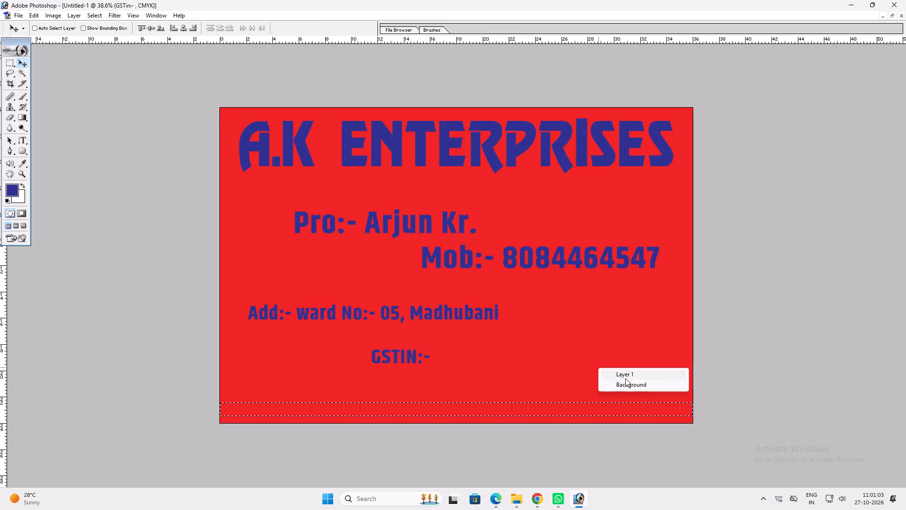
click(633, 383)
key(ctrl+c)
key(ctrl+v)
Stretch the copied strip downward with Free Transform until it reaches the banner's bottom edge.
key(ctrl+0)
key(ctrl+t)
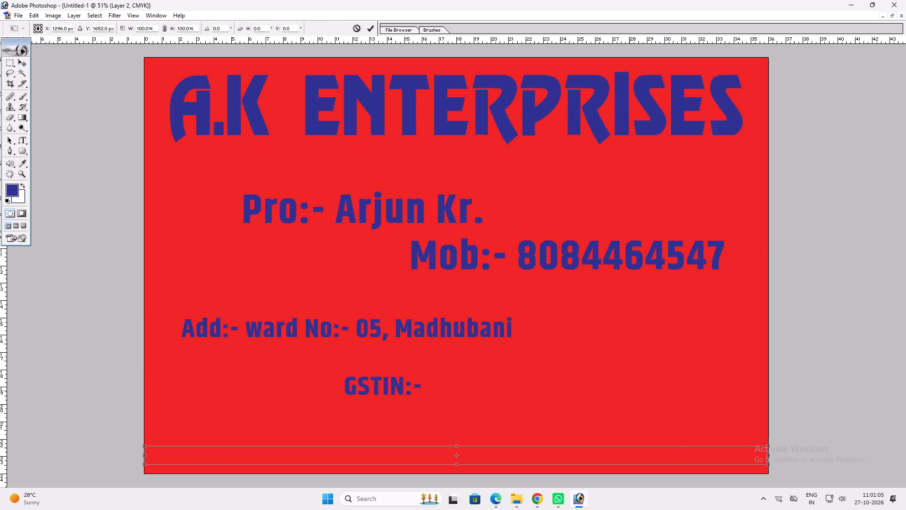
key(space)
key(space)
key(space)
key(space)
key(space)
key(space)
key(space)
key(space)
key(space)
key(space)
right_click(606, 380)
drag(616, 382, 620, 382)
scroll(583, 404, up, 2)
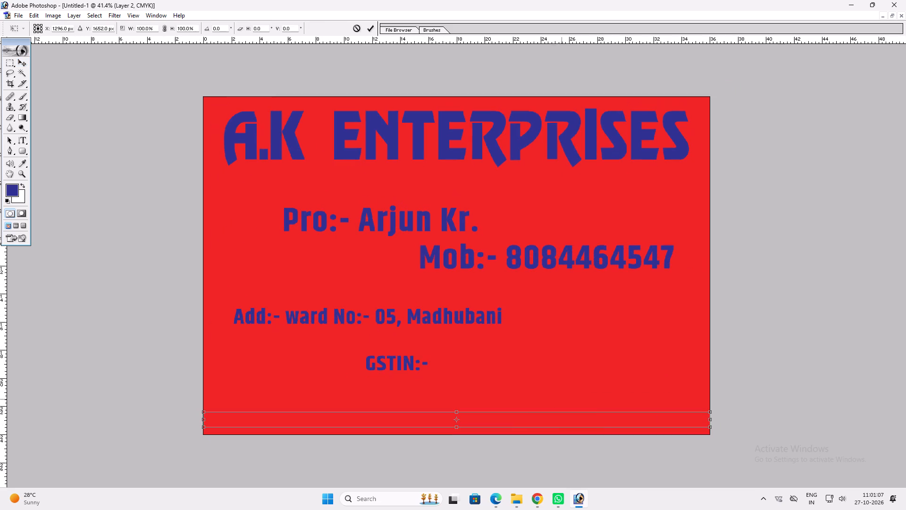
drag(578, 425, 570, 434)
key(Return)
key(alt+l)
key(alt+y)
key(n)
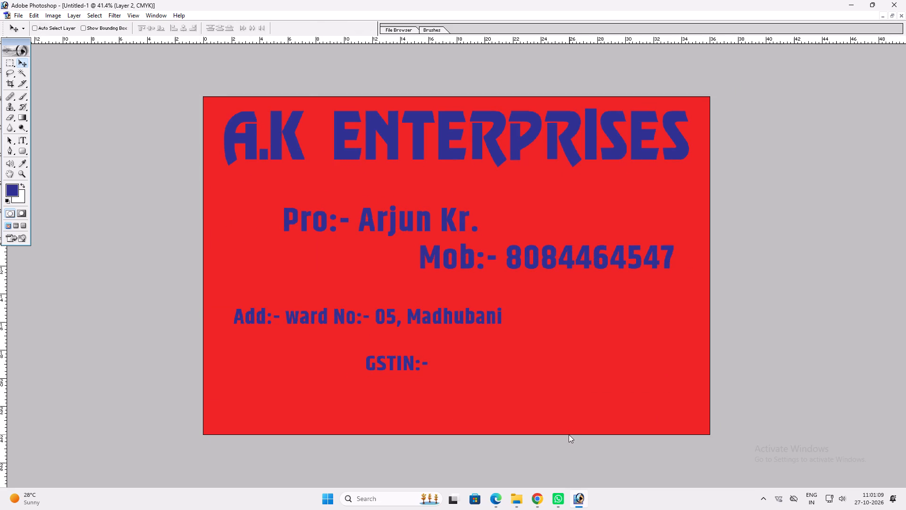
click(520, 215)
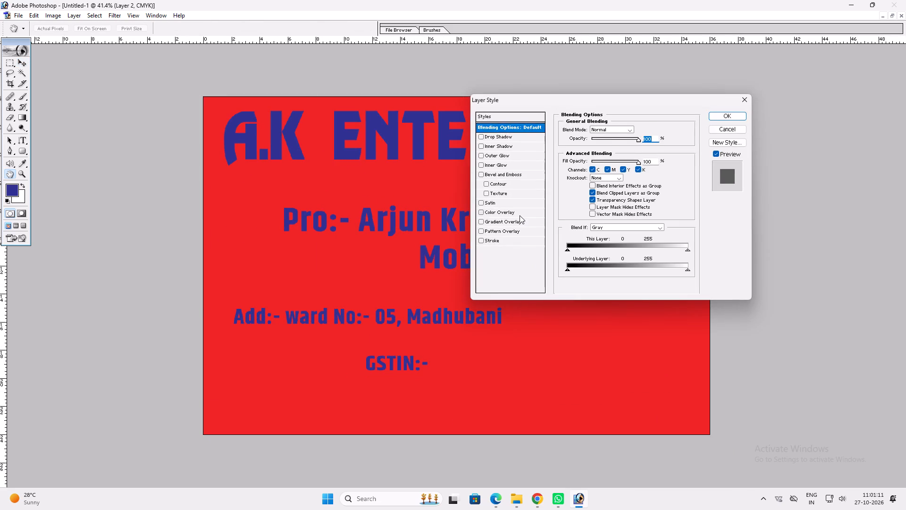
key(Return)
Bring the bottom strip's layer to the front of the layer stack.
key(ctrl+bracketright)
key(ctrl+bracketright)
key(ctrl+shift+bracketright)
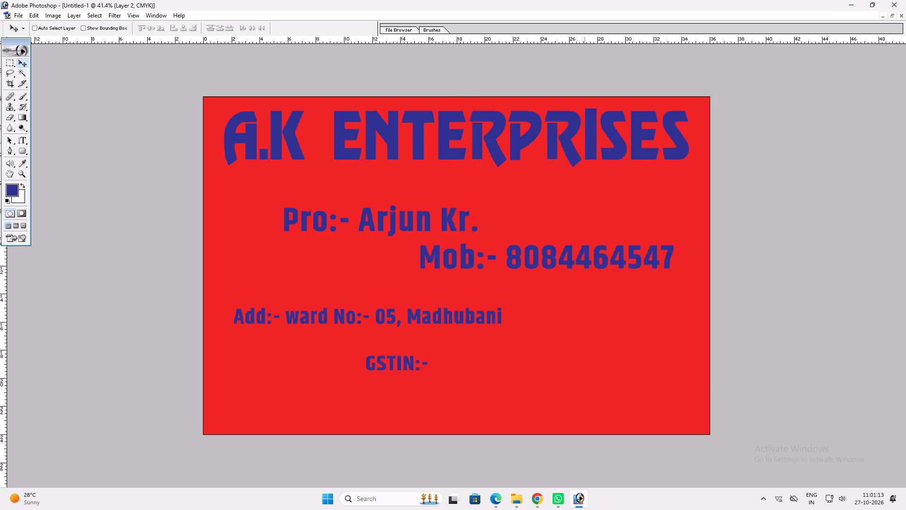
key(ctrl+shift+bracketright)
Apply a yellow Color Overlay to the bottom strip.
key(alt+l)
key(alt+y)
key(n)
click(505, 213)
click(639, 128)
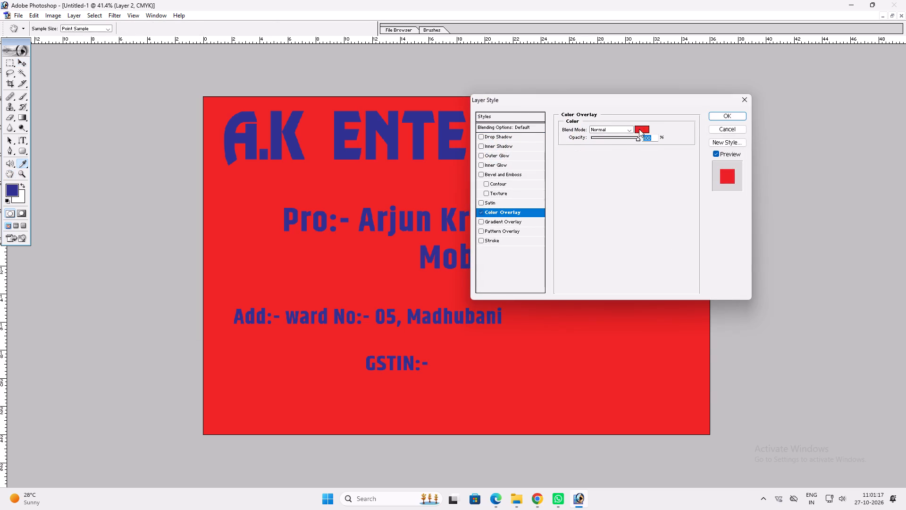
key(Tab)
key(0)
key(Return)
key(Return)
Make the yellow strip taller by extending its upper edge upward, keeping the full banner width.
key(ctrl+t)
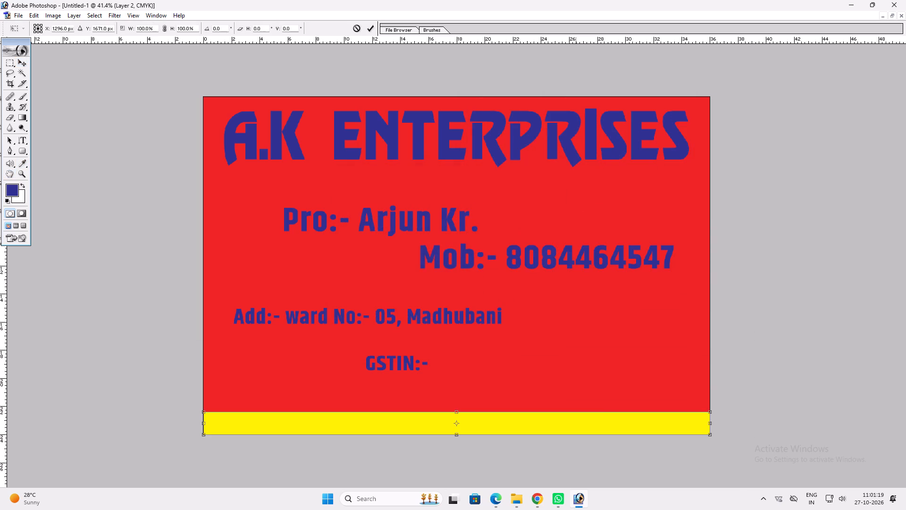
shift+drag(550, 411, 557, 397)
key(shift+Return)
key(v)
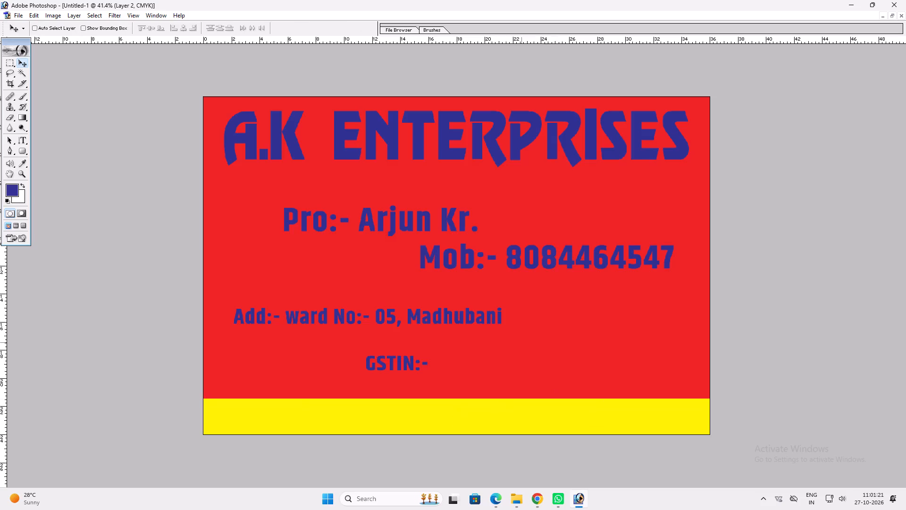
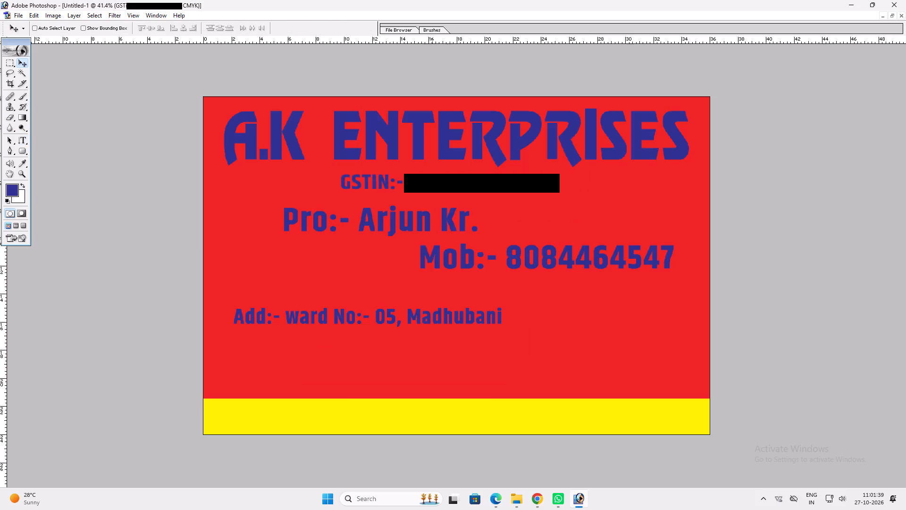
Move the address line onto the yellow strip, in front of it, and enlarge it to nearly the strip's width.
ctrl+click(428, 314)
drag(428, 314, 434, 407)
key(ctrl+shift+bracketright)
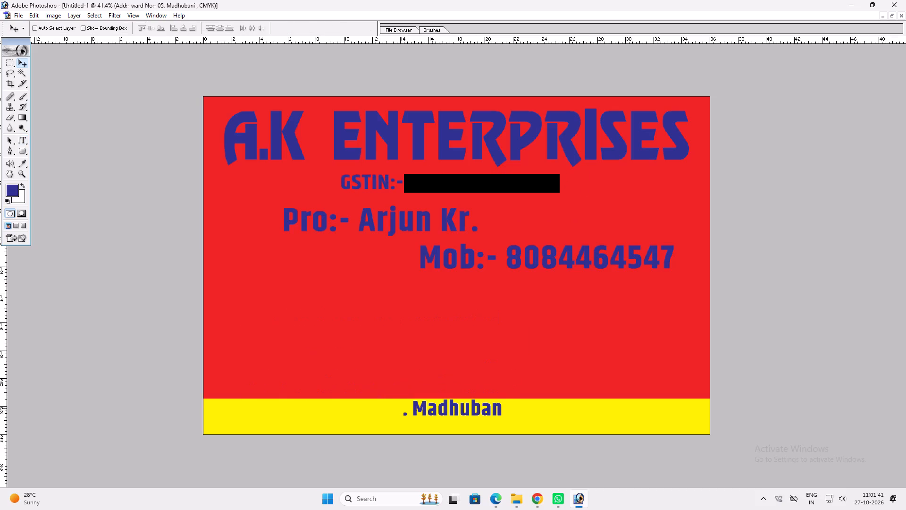
key(ctrl+t)
shift+drag(508, 418, 668, 416)
key(shift+Return)
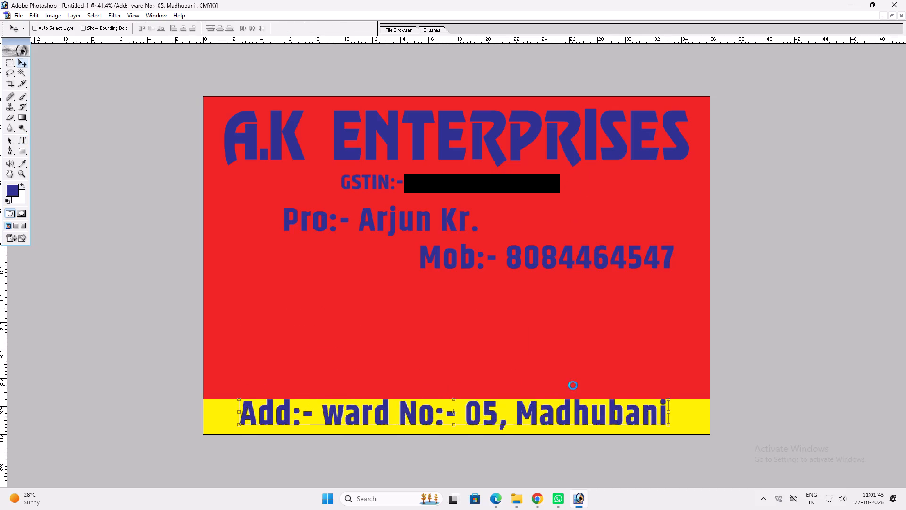
key(v)
drag(543, 393, 528, 391)
Extend the yellow strip's upper edge slightly upward above the address text.
ctrl+click(662, 408)
key(ctrl+t)
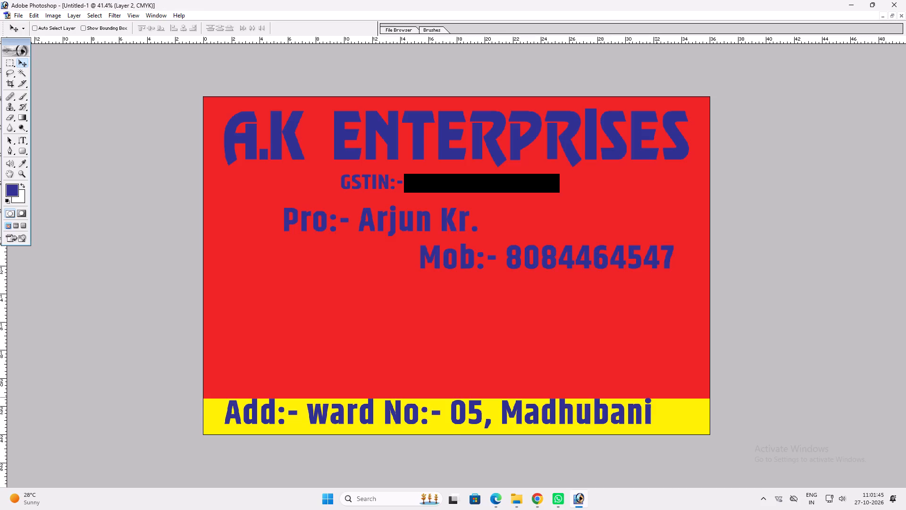
shift+drag(648, 395, 652, 391)
key(shift+Return)
key(v)
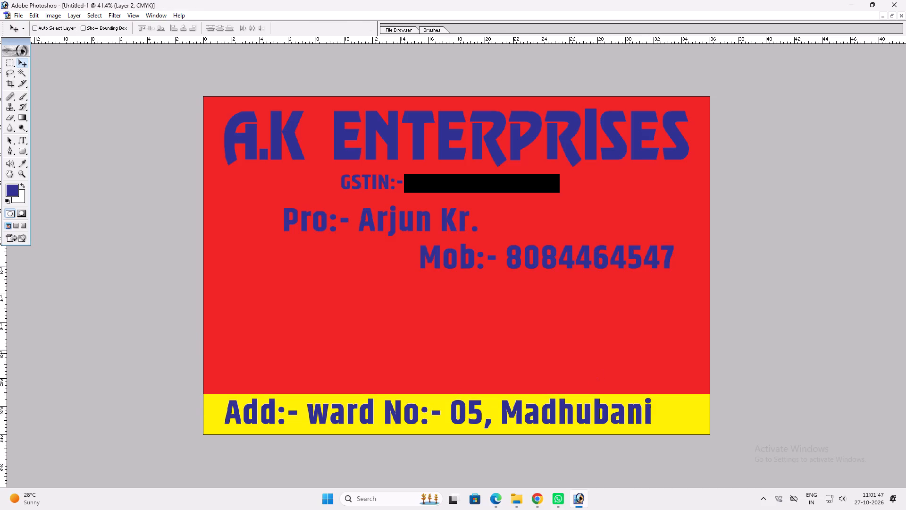
Stroke the whole canvas edge with a blue border on a new layer.
key(ctrl+a)
key(alt+l)
key(alt+w)
key(alt+l)
key(alt+e)
key(s)
key(Return)
key(ctrl+d)
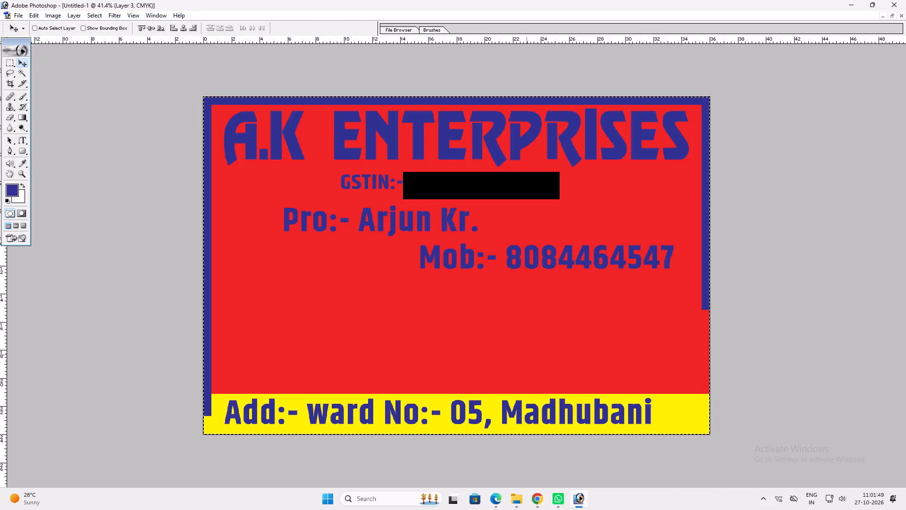
Give the border frame a red Color Overlay and a white outside Stroke.
key(alt+y)
text(nv)
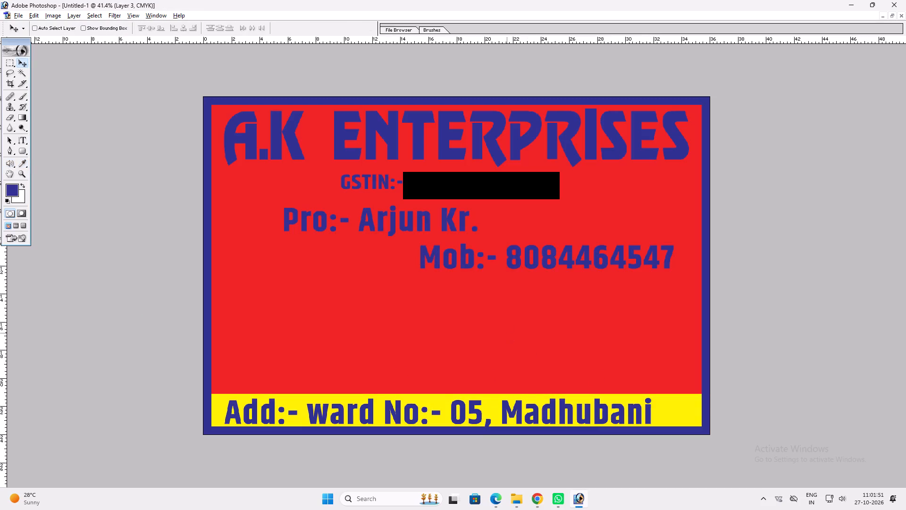
key(alt+k)
key(alt+y)
key(n)
key(alt+l)
key(alt+y)
key(n)
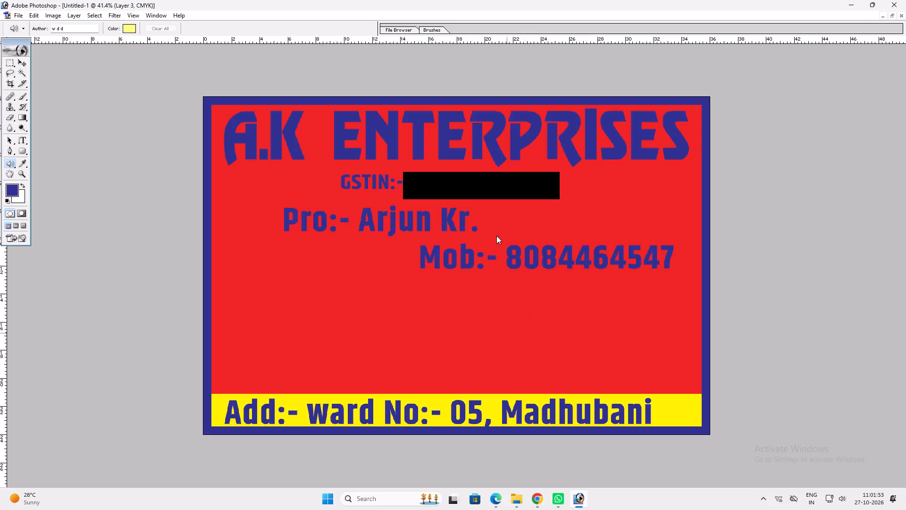
click(512, 212)
click(499, 239)
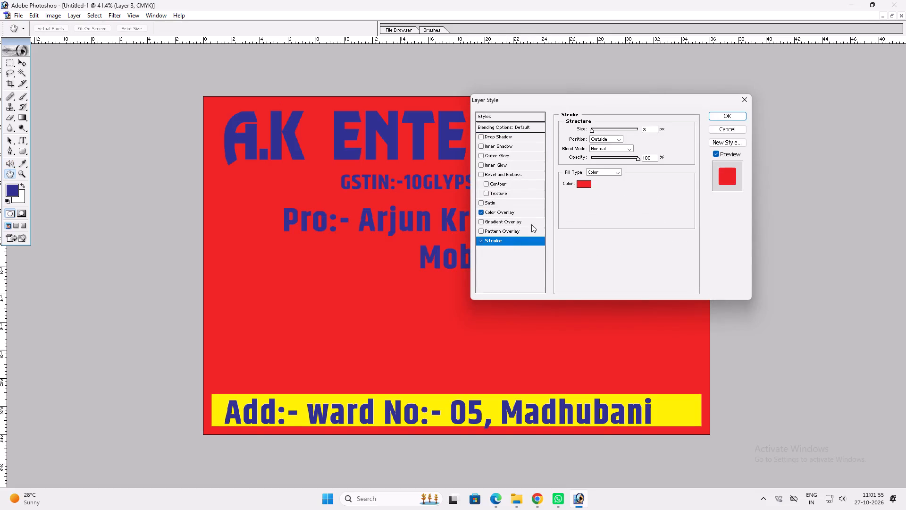
click(591, 180)
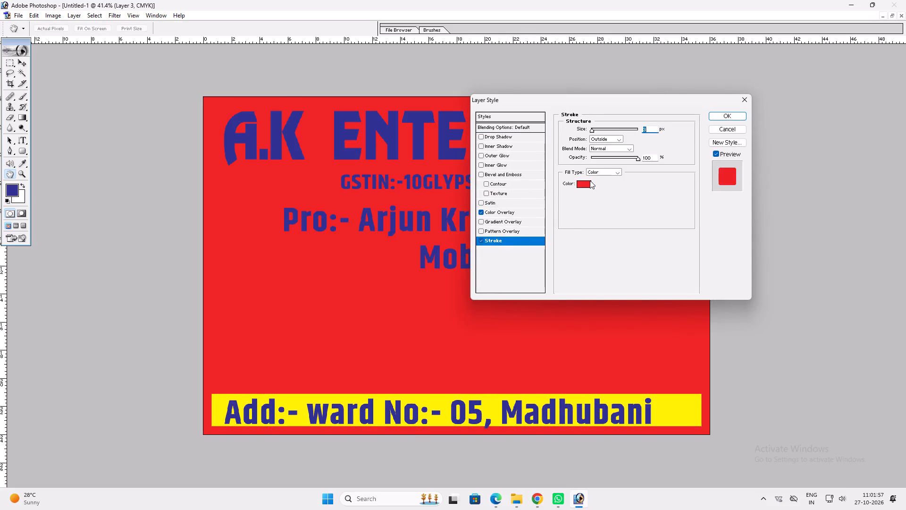
click(590, 180)
drag(412, 236, 203, 134)
key(Return)
scroll(594, 210, up, 7)
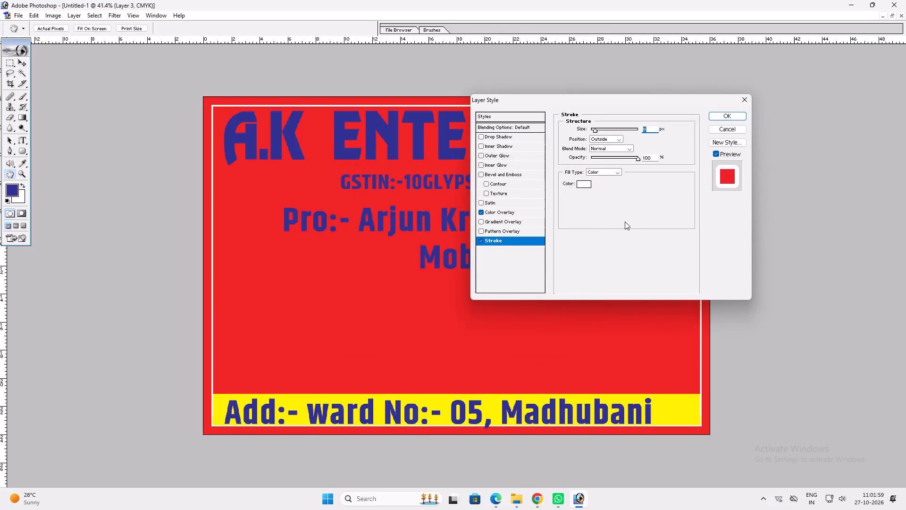
scroll(625, 221, up, 3)
key(Return)
Raise the yellow strip's upper edge a little more with Free Transform.
key(v)
ctrl+click(573, 396)
key(ctrl+t)
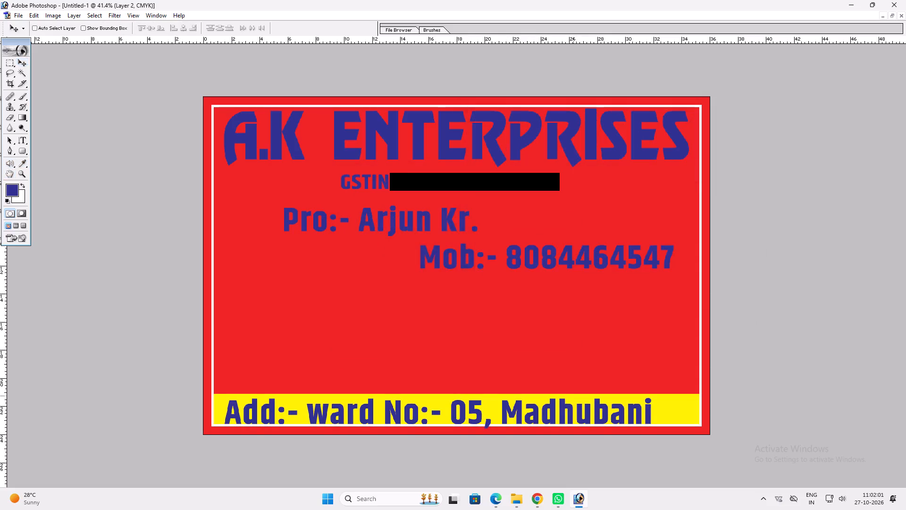
shift+drag(570, 393, 579, 389)
key(shift+Return)
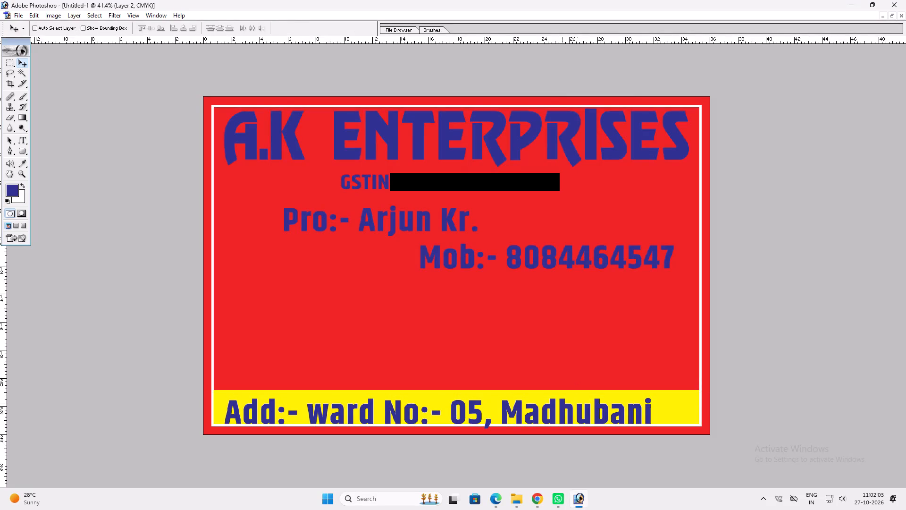
Shift the address line up within the yellow strip and widen it to nearly reach the frame's inner right edge.
ctrl+click(561, 404)
drag(561, 404, 560, 399)
key(ctrl+t)
shift+click(578, 389)
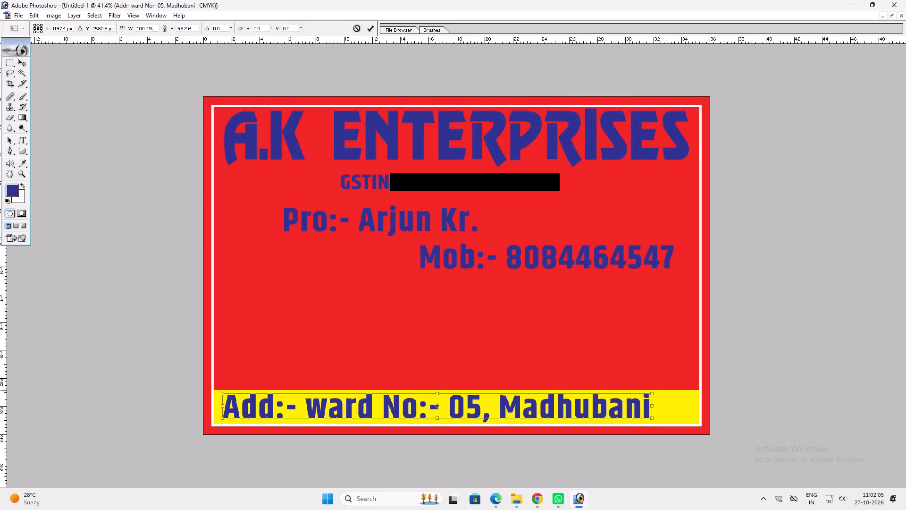
shift+drag(652, 402, 692, 407)
key(shift+Return)
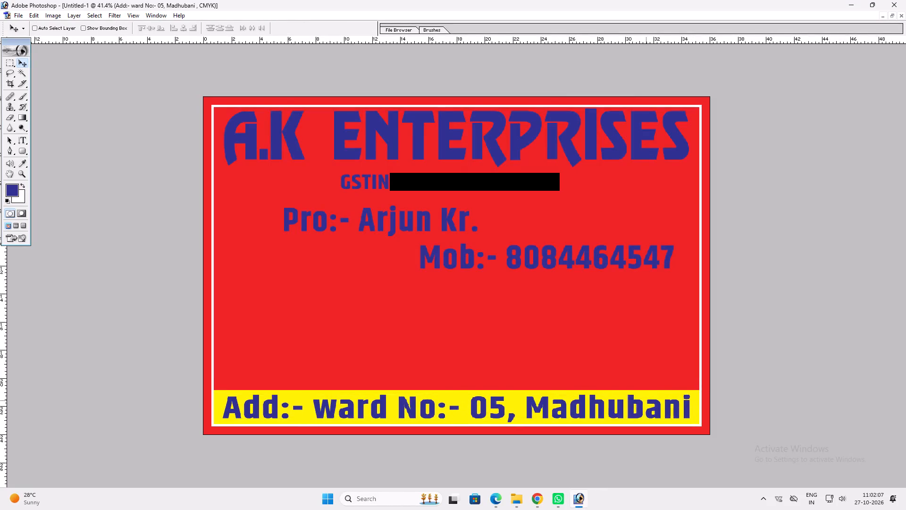
Cut the mobile number text and paste it at the end of the proprietor line, after a comma and a space.
key(v)
key(t)
click(475, 274)
key(ctrl+a)
key(ctrl+x)
key(ctrl+Return)
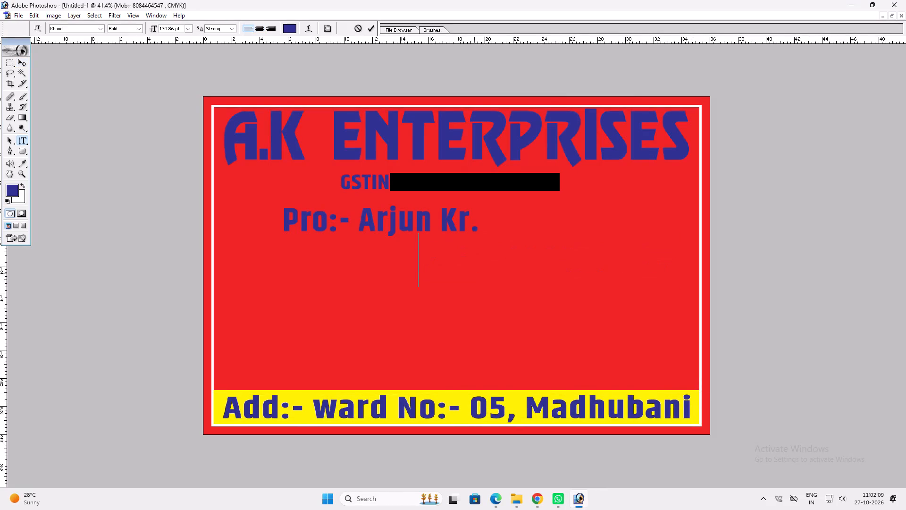
click(478, 229)
text(,)
key(space)
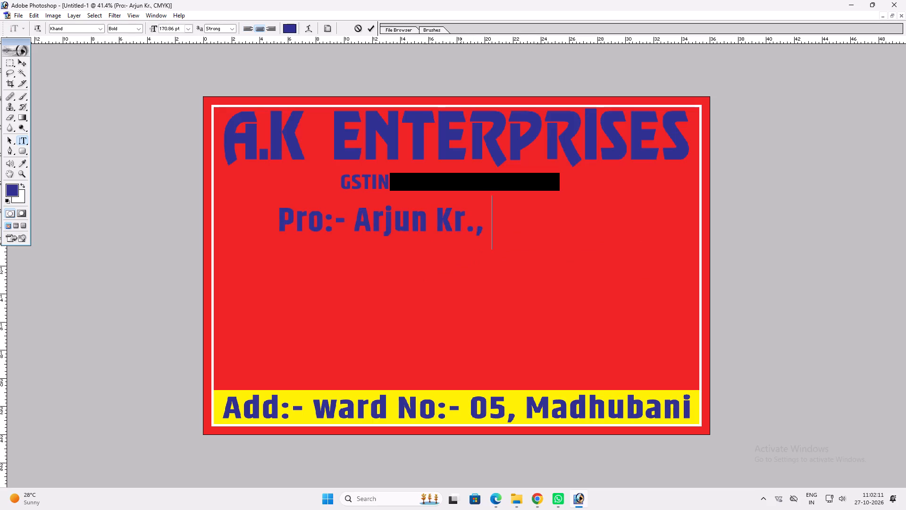
key(ctrl+v)
Move the combined proprietor and mobile line down to just above the yellow strip.
drag(622, 280, 687, 399)
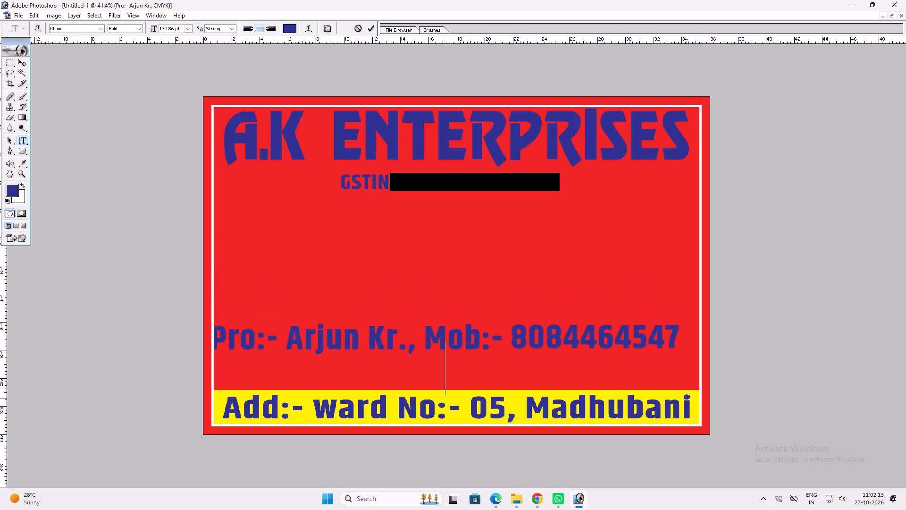
drag(687, 399, 687, 399)
key(Return)
Move the A.K ENTERPRISES heading down to the banner's middle and stretch it taller.
key(v)
ctrl+click(513, 151)
drag(514, 150, 518, 221)
key(ctrl+t)
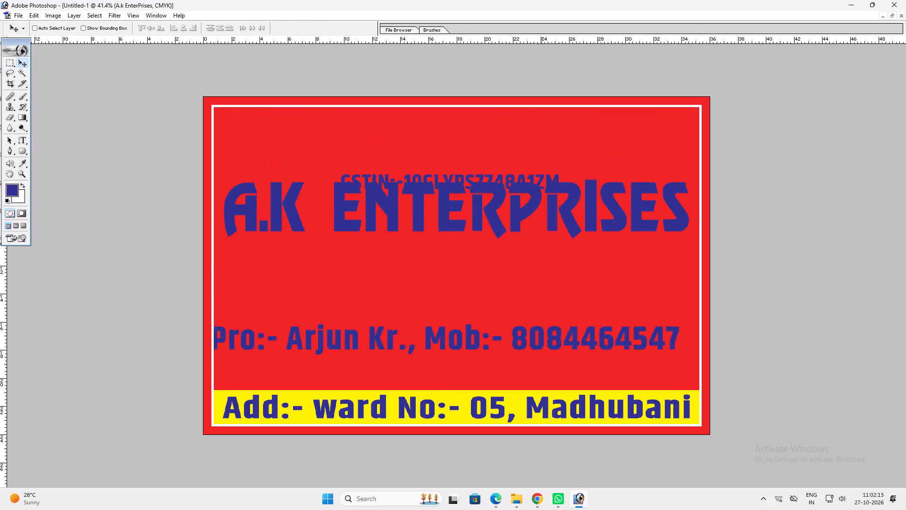
alt+shift+drag(542, 185, 539, 159)
key(shift+Return)
key(v)
shift+drag(506, 189, 506, 192)
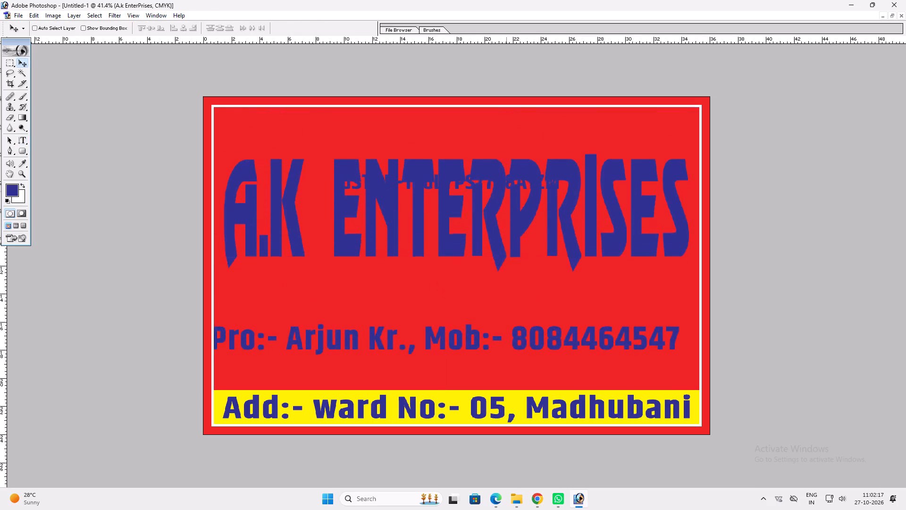
shift+drag(506, 192, 508, 207)
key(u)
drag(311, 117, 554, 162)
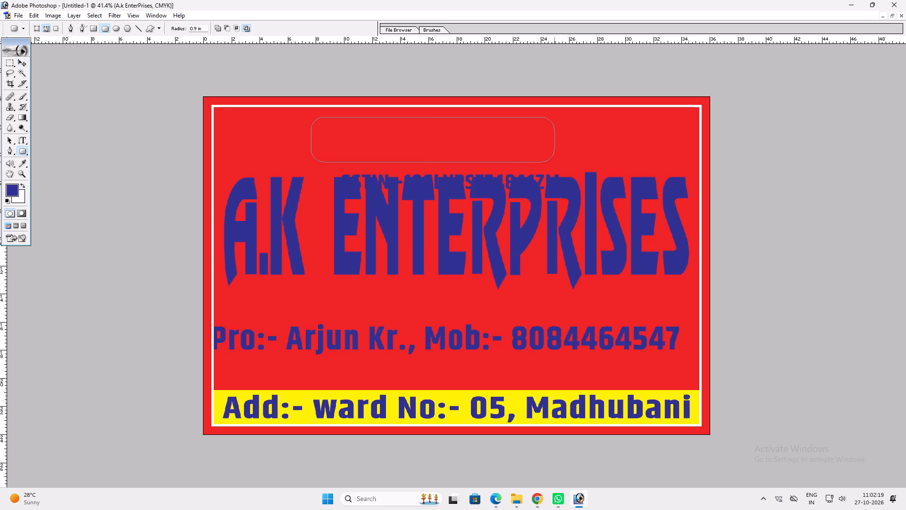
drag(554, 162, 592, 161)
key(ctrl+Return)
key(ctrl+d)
Create a rounded bar about 22 in wide with 0.3 in corner radius above the heading, on a new front layer.
drag(203, 29, 106, 2)
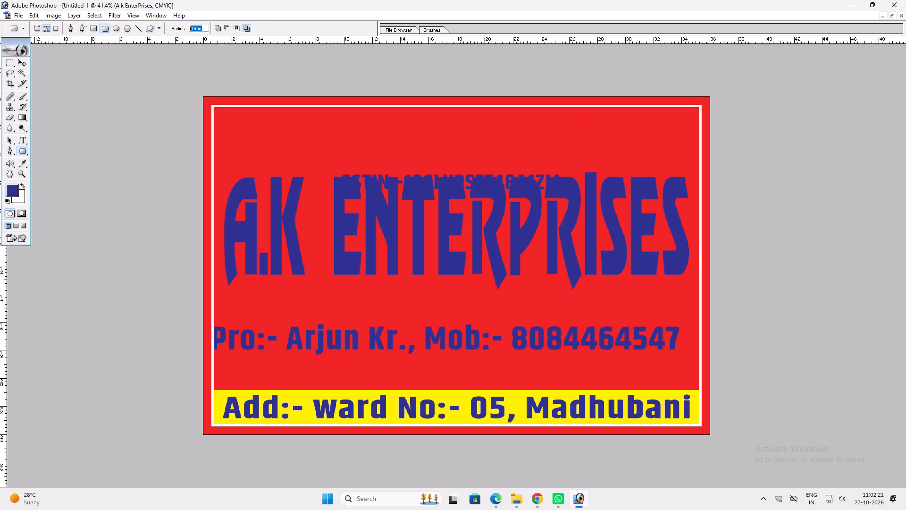
drag(106, 2, 104, 0)
text(0.3)
drag(291, 117, 482, 144)
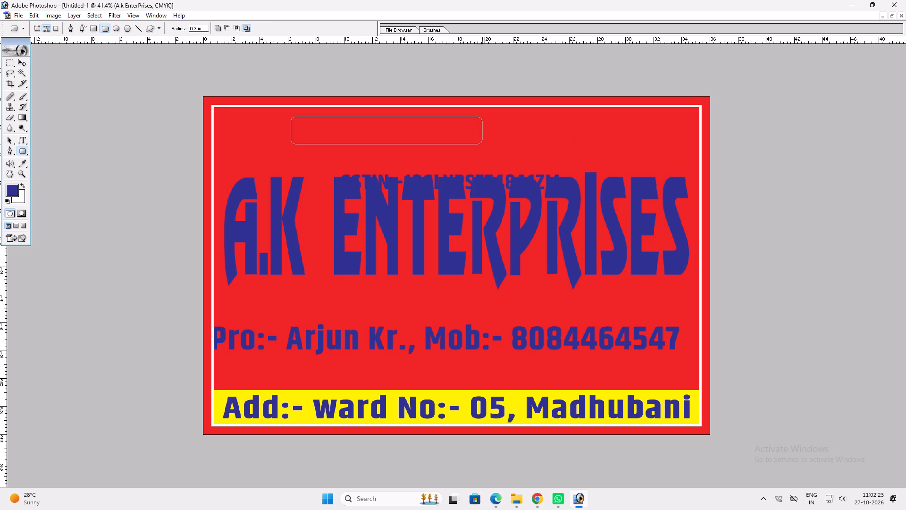
drag(482, 144, 599, 150)
key(ctrl+Return)
key(v)
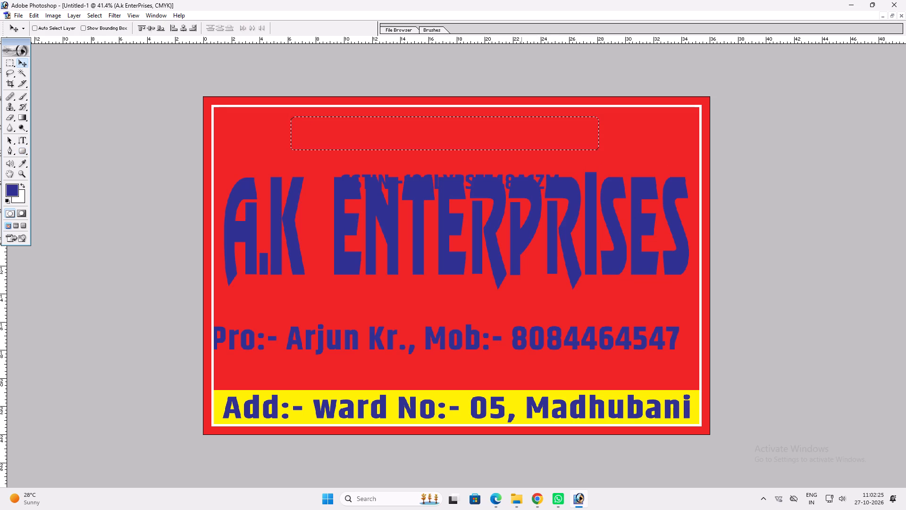
right_click(520, 150)
click(552, 168)
key(ctrl+c)
key(ctrl+v)
key(ctrl+shift+bracketright)
Apply a dark blue Color Overlay of C 100, M 100, Y 0, K 60 to the rounded bar.
key(alt+l)
key(alt+y)
key(n)
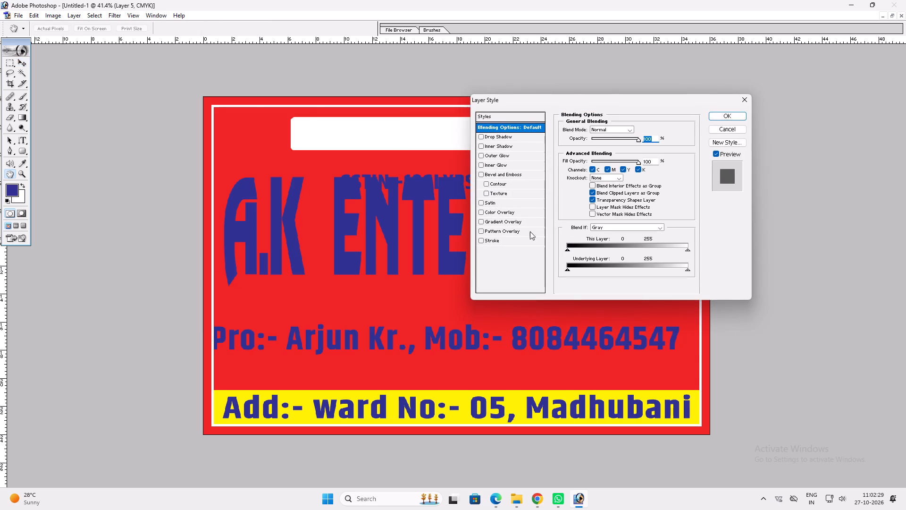
click(520, 215)
click(638, 131)
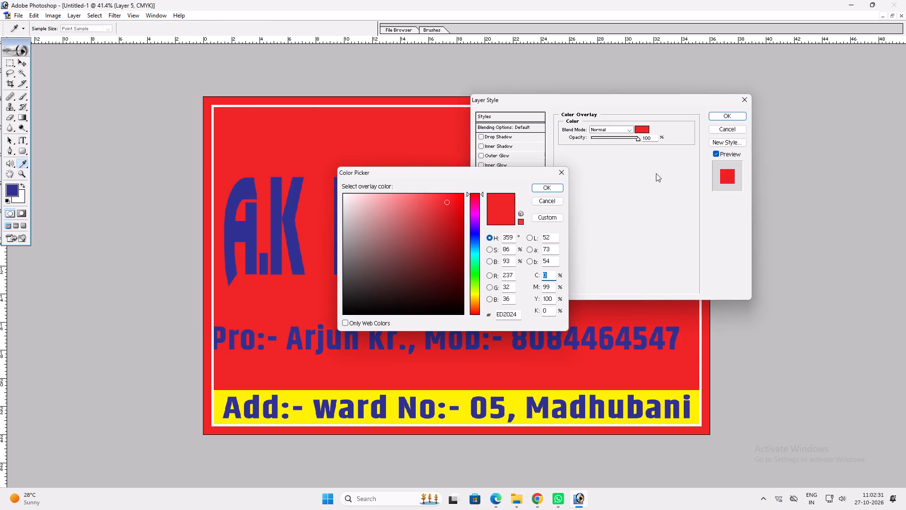
key(1)
text(00)
key(Tab)
text(100)
key(Tab)
key(0)
key(Tab)
text(60)
key(Return)
key(Return)
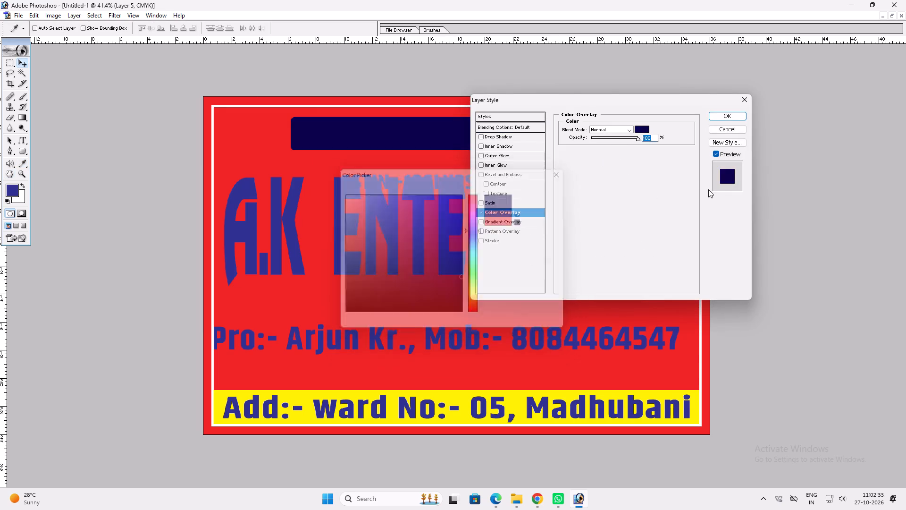
Add a white outside Stroke around the rounded bar.
key(alt+l)
key(alt+y)
key(k)
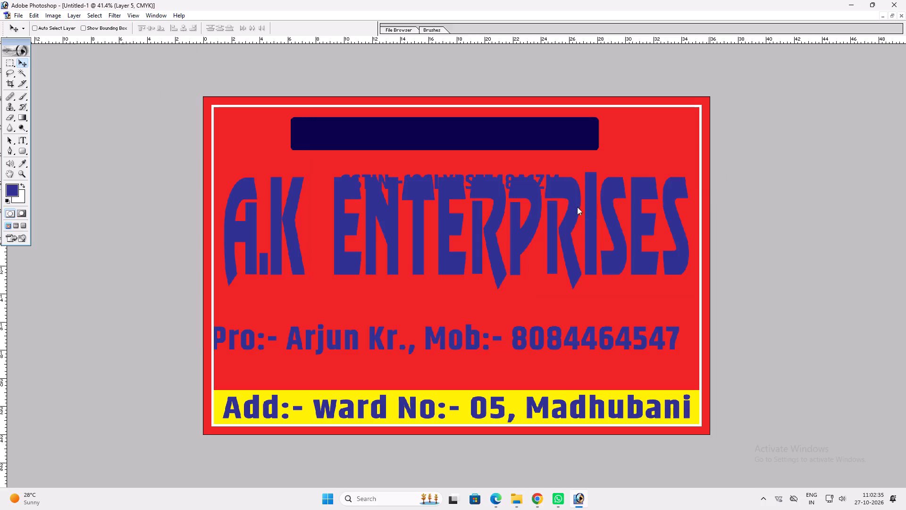
scroll(549, 207, up, 5)
click(589, 181)
drag(387, 226, 273, 123)
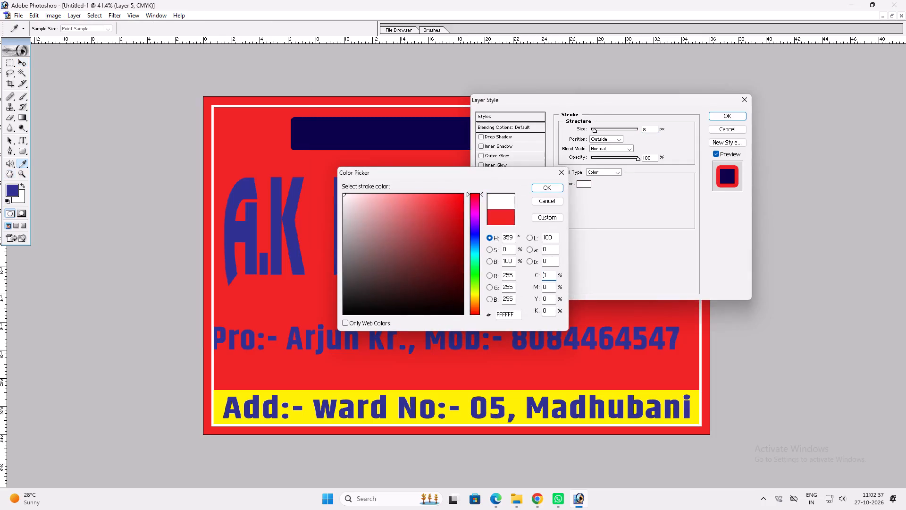
drag(273, 123, 227, 87)
key(Return)
scroll(555, 230, up, 1)
scroll(583, 240, down, 1)
key(Return)
Centre the rounded bar horizontally on the banner.
key(ctrl+a)
key(alt+l)
key(alt+i)
key(alt+h)
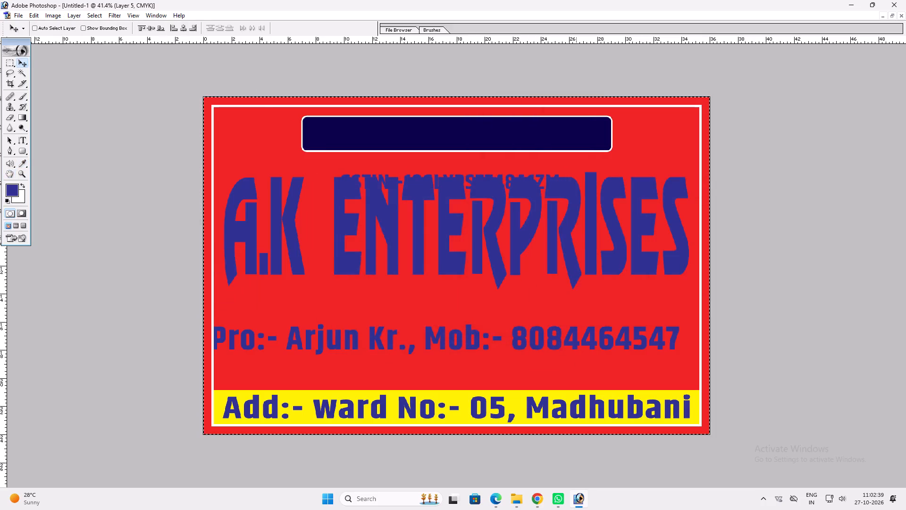
key(ctrl+d)
Bring the GSTIN line to the front and recolour it white.
key(t)
click(468, 180)
key(Return)
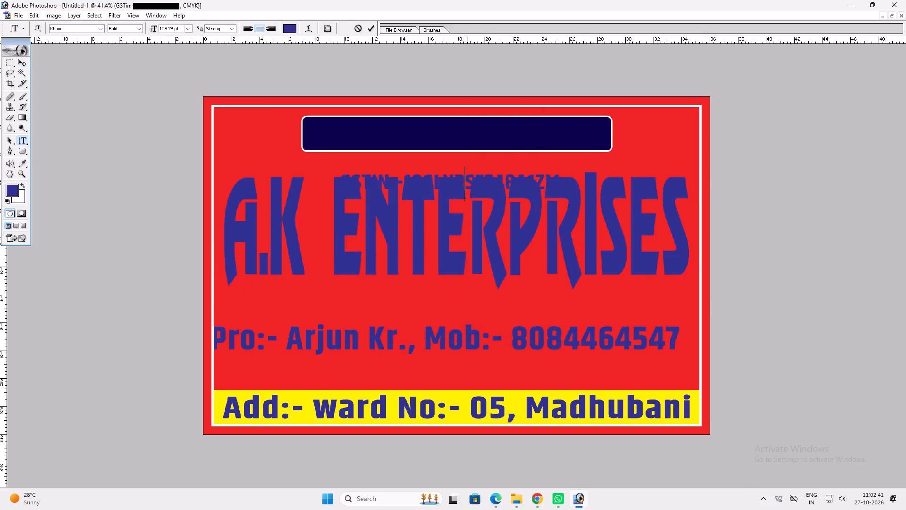
key(ctrl+shift+bracketright)
key(ctrl+shift+BackSpace)
Place the GSTIN line on the dark blue bar and enlarge it to fill the bar's width.
key(v)
drag(459, 194, 435, 143)
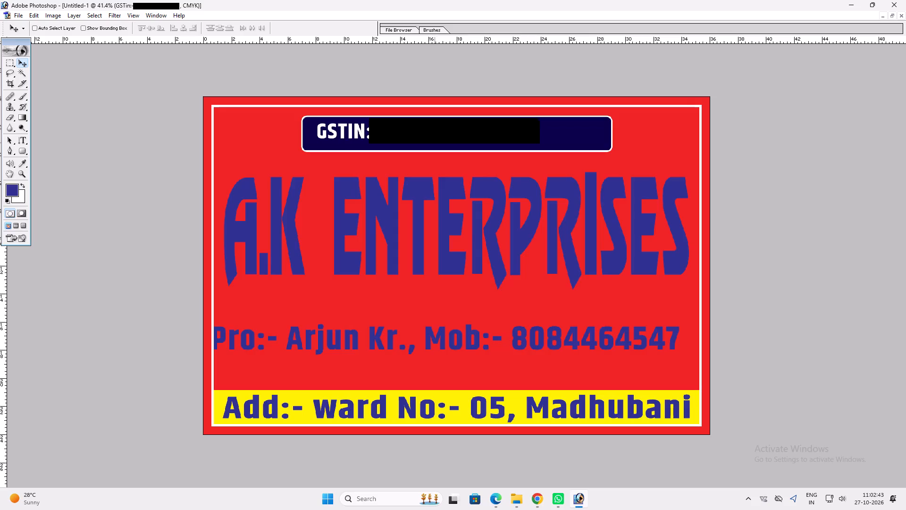
drag(435, 143, 431, 143)
key(ctrl+t)
shift+drag(533, 138, 606, 142)
key(shift+Return)
key(v)
drag(582, 137, 579, 137)
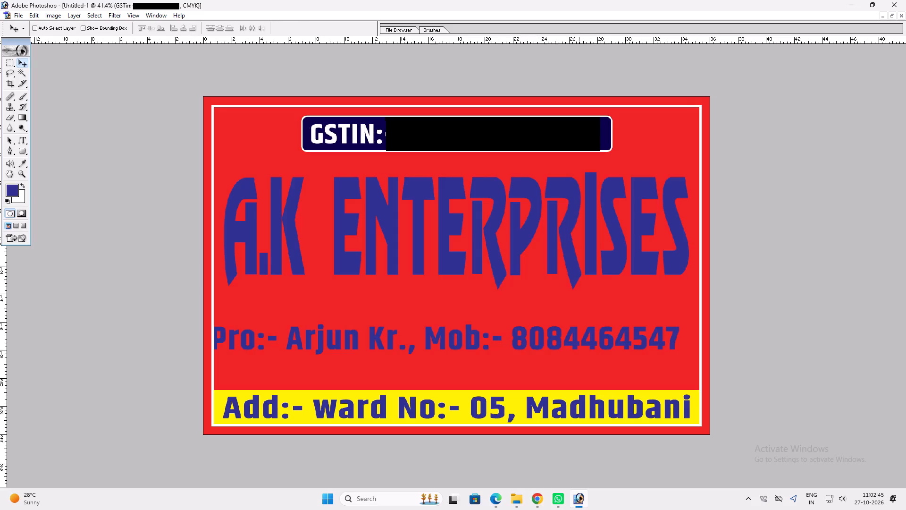
drag(579, 137, 577, 136)
key(ctrl+t)
ctrl+drag(598, 131, 607, 130)
key(shift+Return)
key(v)
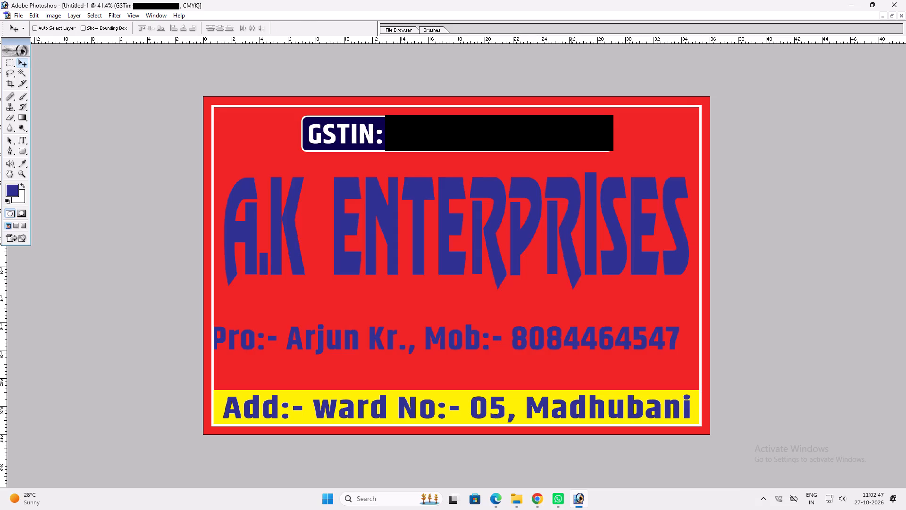
Stretch the A.K ENTERPRISES heading upward to just below the GSTIN bar.
ctrl+click(562, 179)
key(ctrl+t)
shift+drag(573, 172, 576, 157)
key(shift+Return)
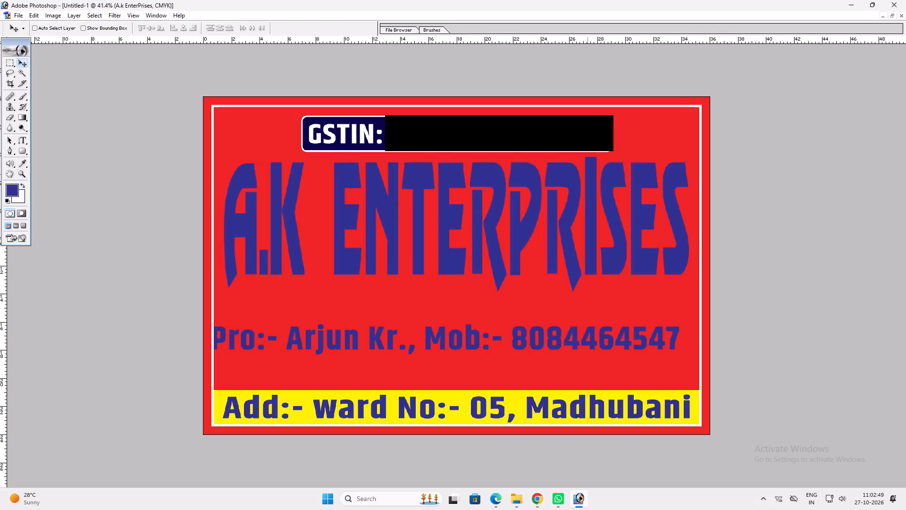
Apply a yellow Color Overlay to the A.K ENTERPRISES heading.
click(587, 178)
key(alt+l)
key(alt+y)
key(n)
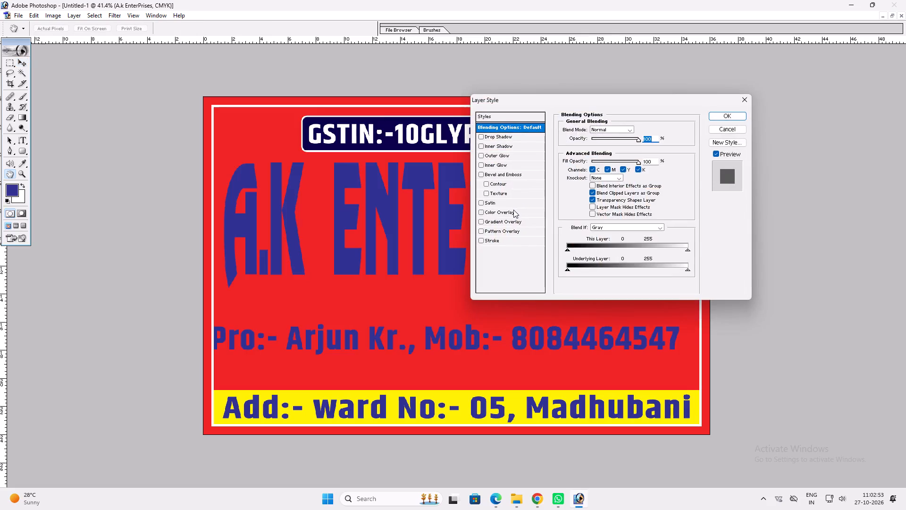
click(512, 210)
click(642, 131)
key(Tab)
key(0)
key(Return)
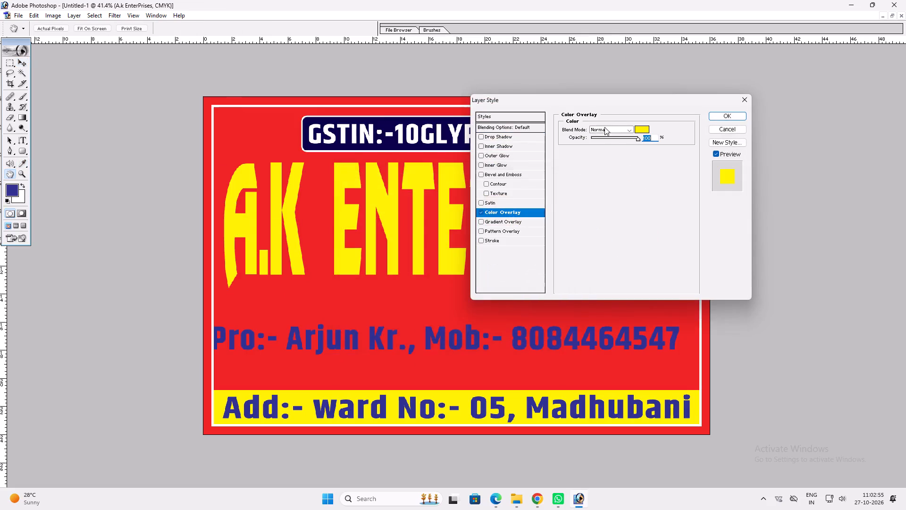
Add a 27 px Chisel Hard inner bevel to the heading, with Contour at 100% range and Inner Glow enabled.
click(519, 176)
click(607, 141)
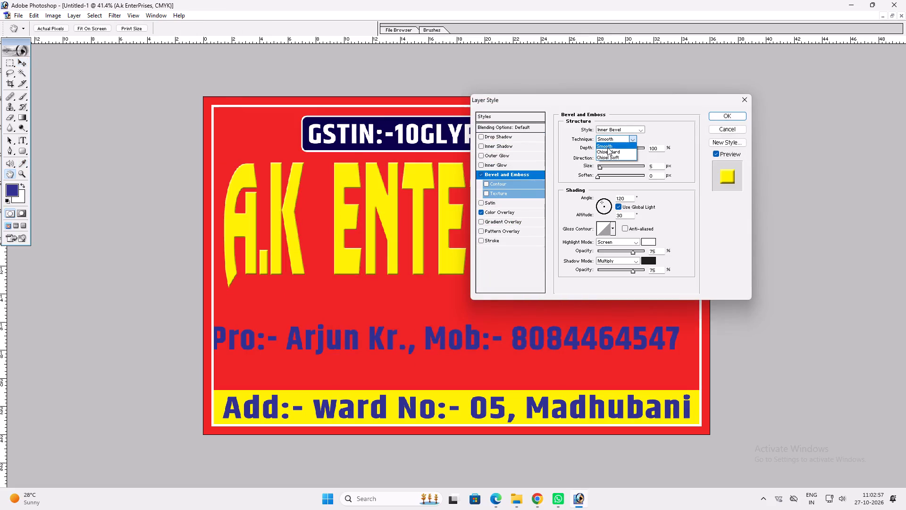
click(606, 151)
click(602, 166)
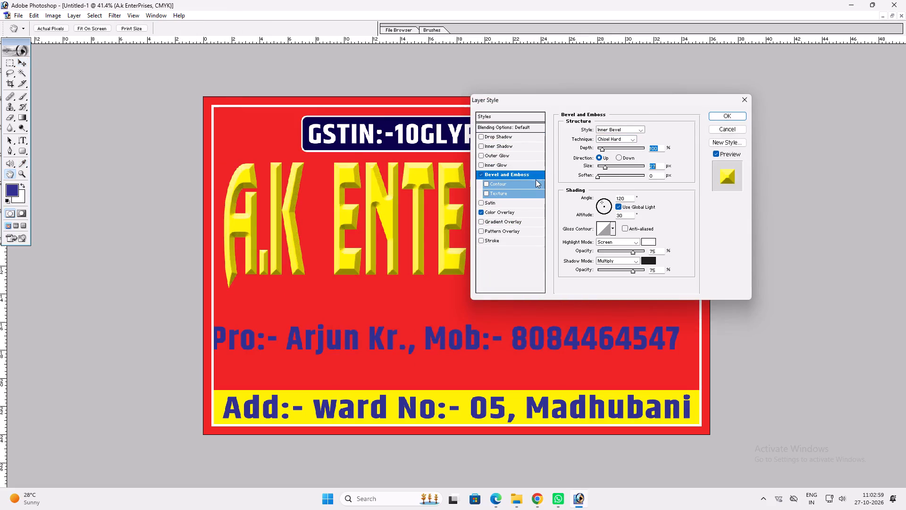
click(523, 182)
drag(610, 145, 649, 144)
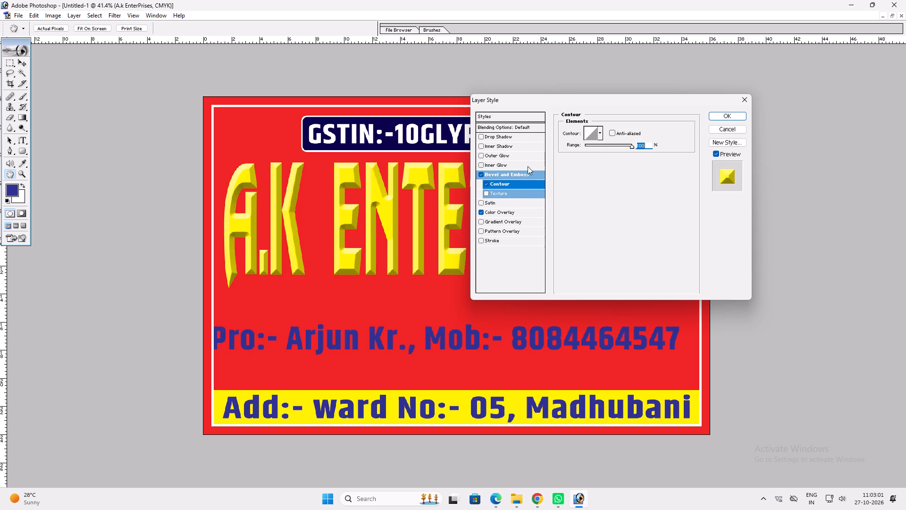
click(524, 168)
click(521, 173)
click(517, 175)
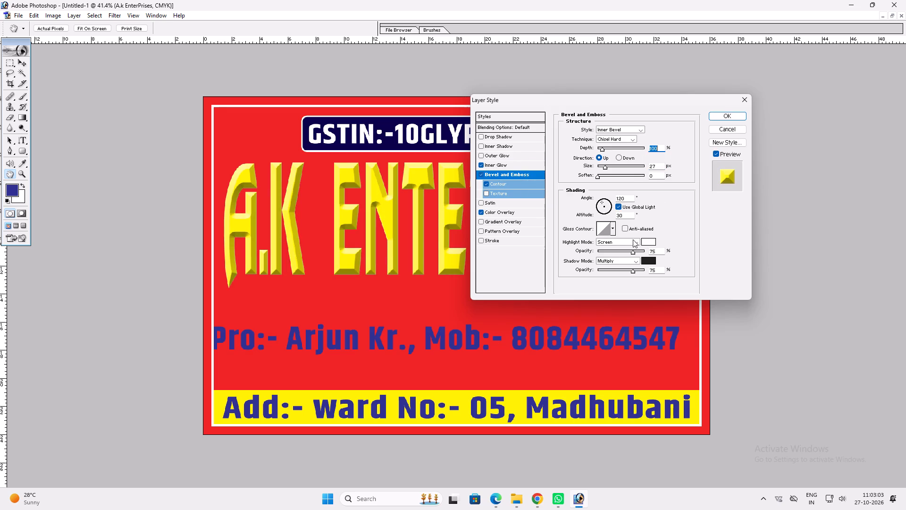
Set both the highlight and shadow colours of the heading's bevel to cyan.
click(644, 240)
key(0)
key(shift+Tab)
key(Tab)
text(100)
key(Return)
click(651, 265)
click(649, 262)
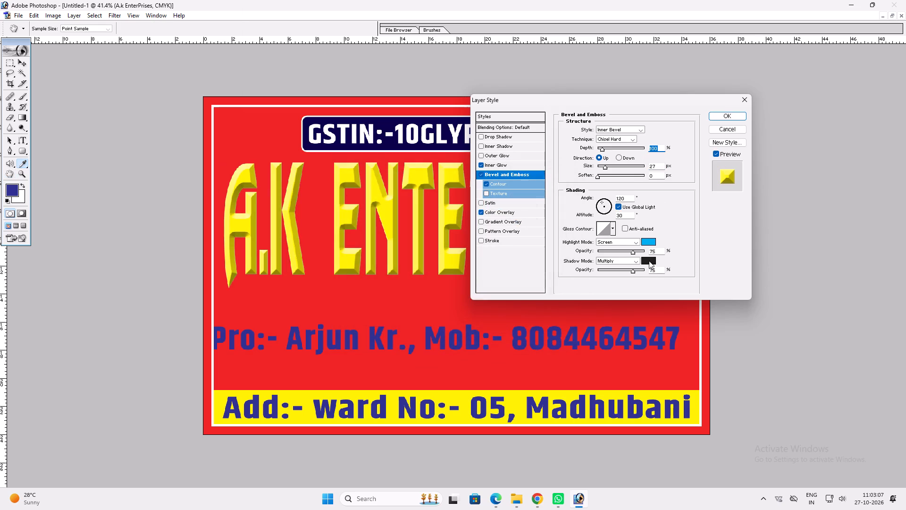
key(1)
text(00)
key(Tab)
key(Tab)
key(Tab)
key(0)
key(Return)
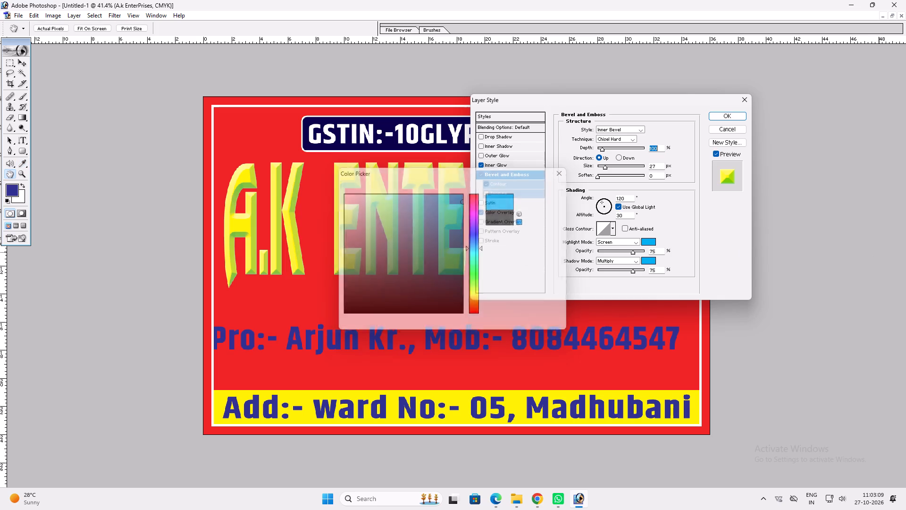
Lower the bevel's highlight opacity to 56% and its shadow opacity to 44%.
drag(617, 272, 632, 270)
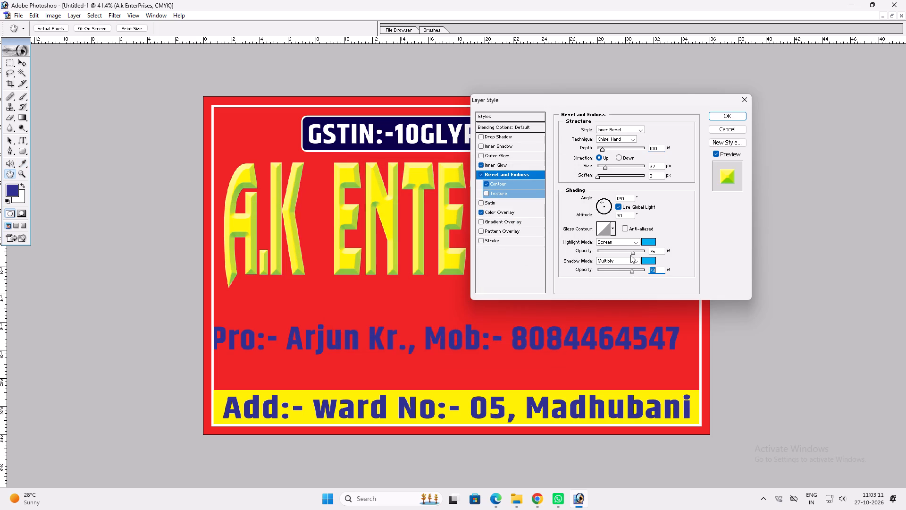
drag(628, 254, 624, 254)
drag(626, 270, 618, 270)
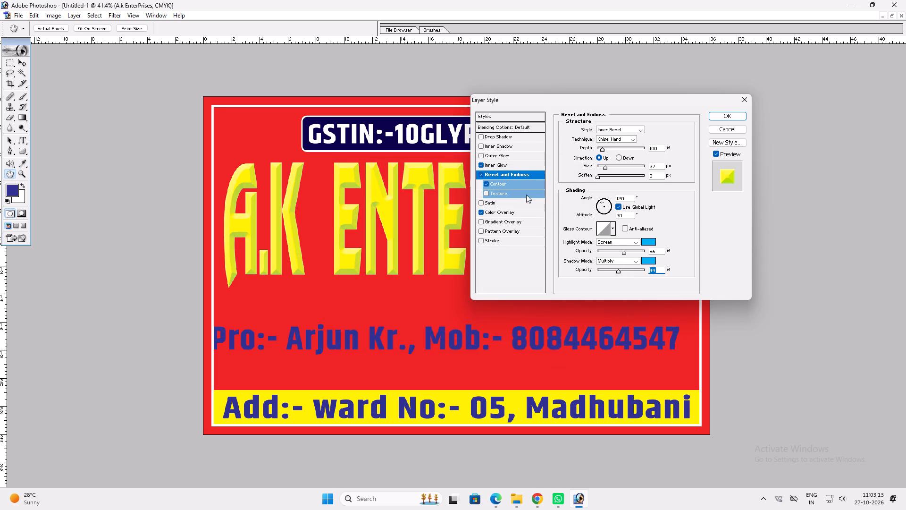
Change the bevel's contour shape to the S-curve preset.
click(531, 178)
click(531, 180)
click(531, 184)
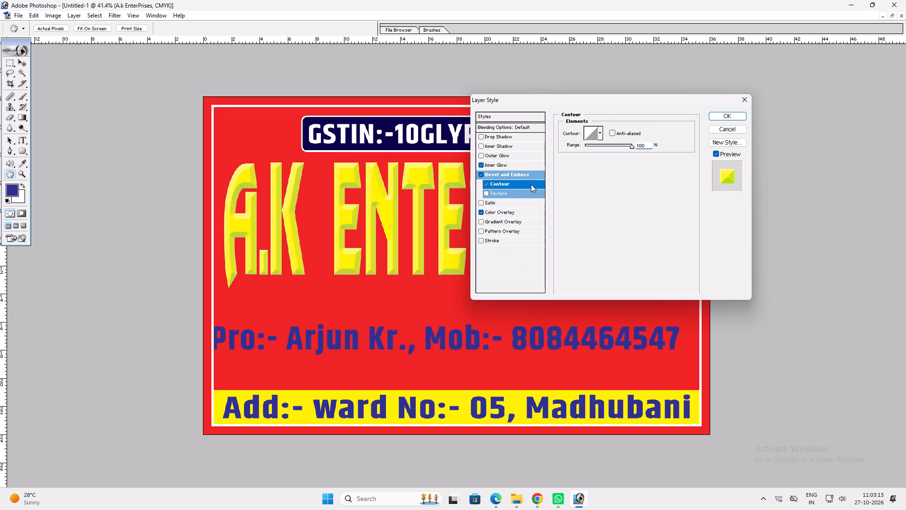
click(601, 134)
click(626, 154)
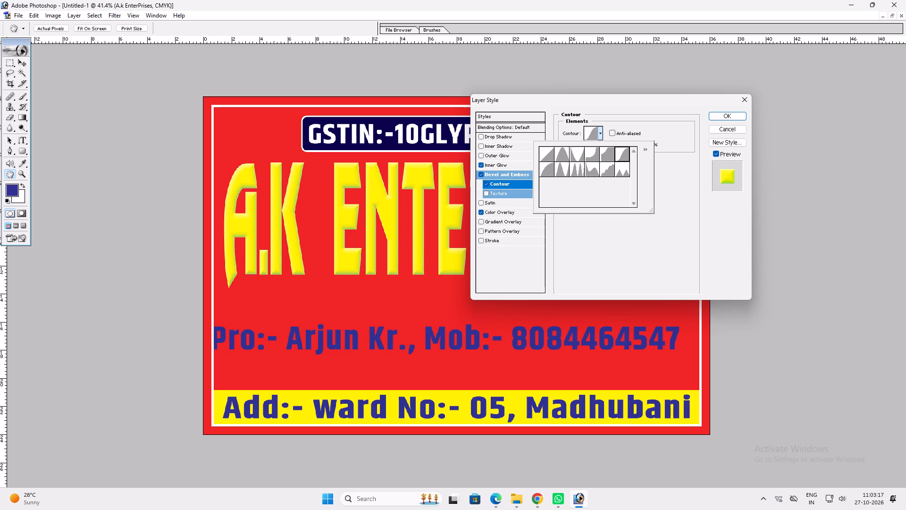
click(514, 174)
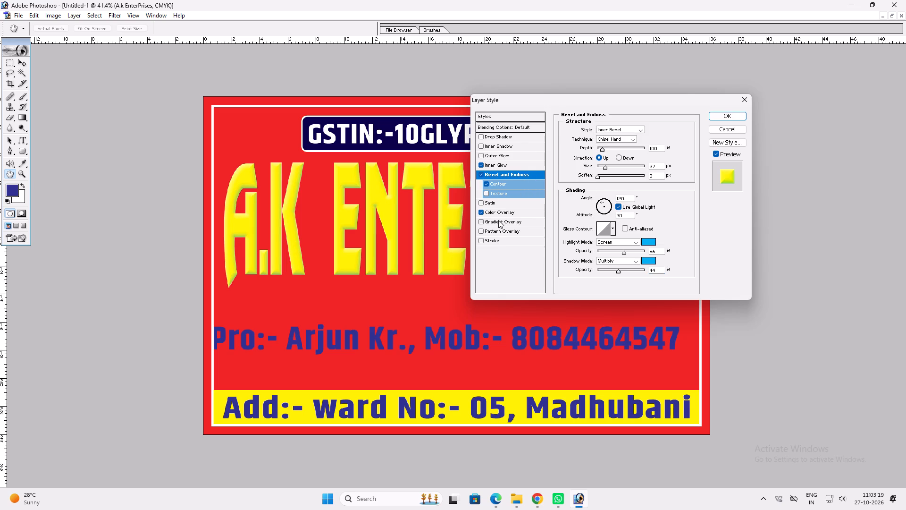
Change the heading's Color Overlay to white, trying a pale cream first.
double_click(501, 216)
click(646, 127)
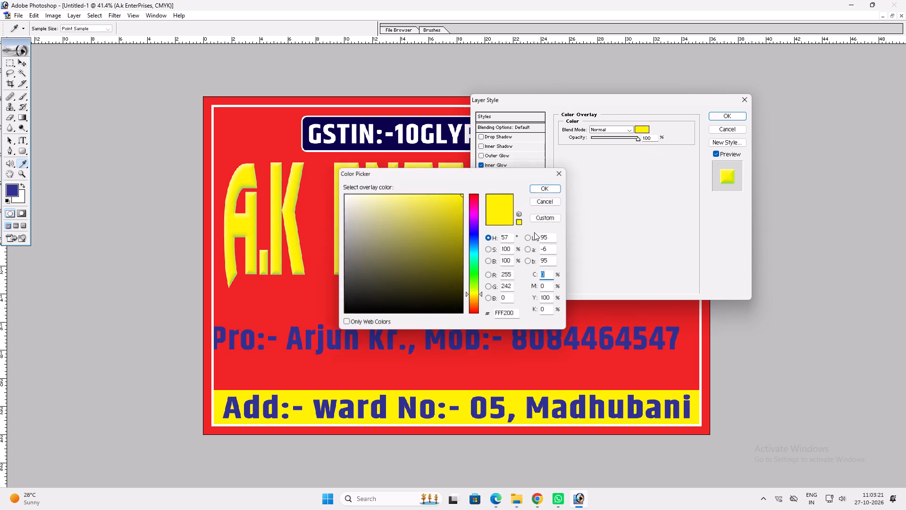
drag(440, 239, 374, 165)
key(Return)
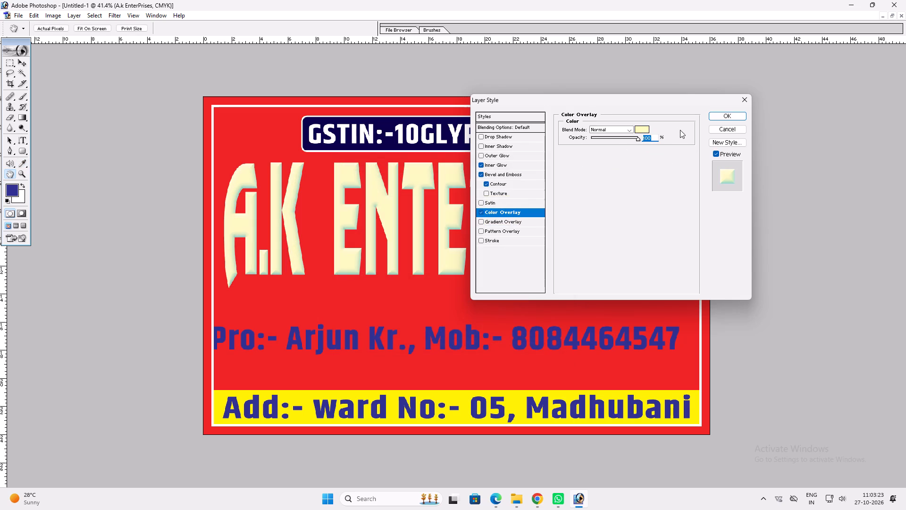
click(642, 129)
drag(394, 230, 224, 116)
key(Return)
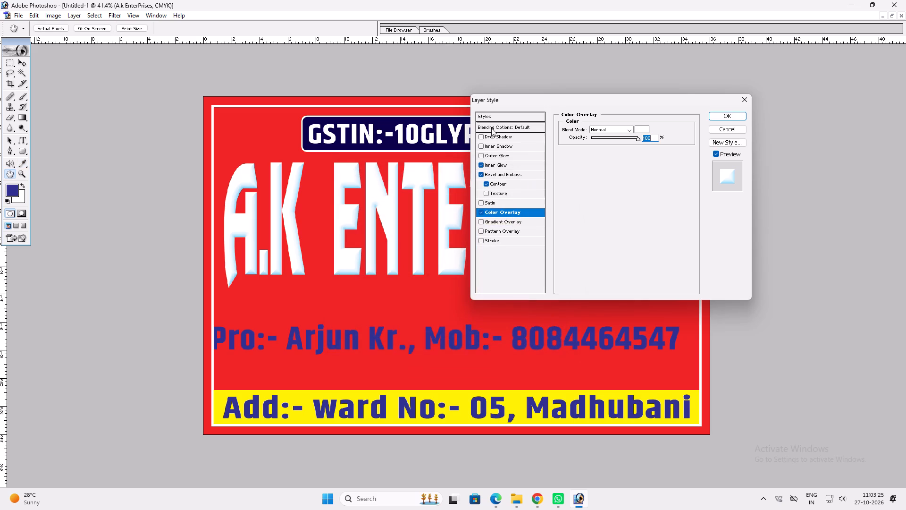
Reduce the heading's bevel size slightly.
click(499, 177)
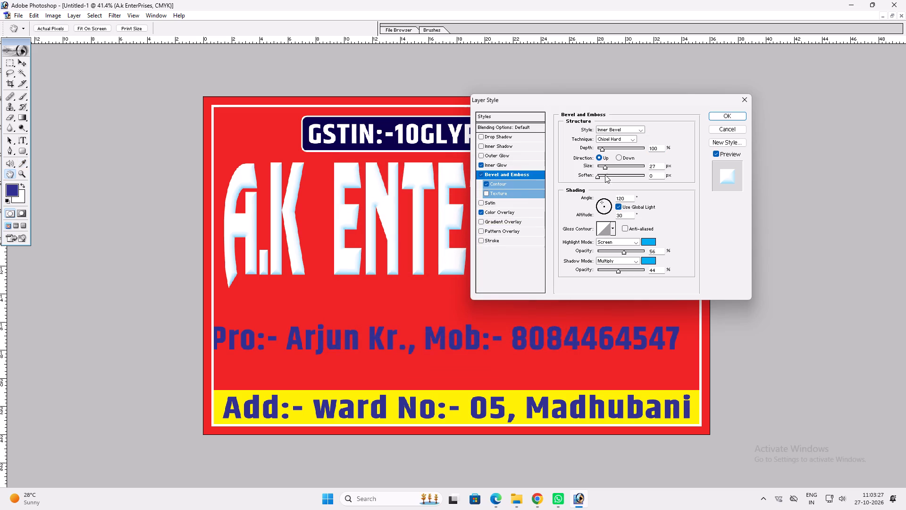
click(606, 168)
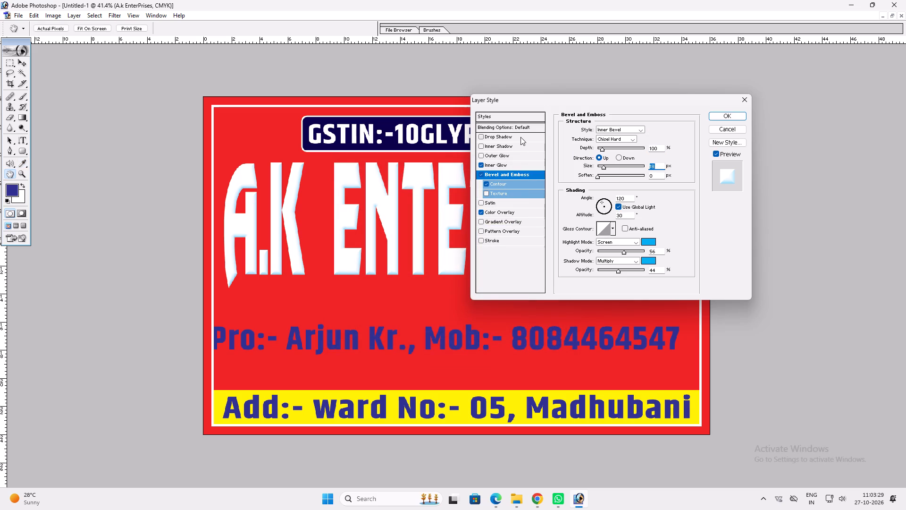
Add a hard drop shadow to the heading with 100% opacity, 14 px distance and 0 px size, and apply the styles.
click(520, 137)
drag(627, 138, 644, 138)
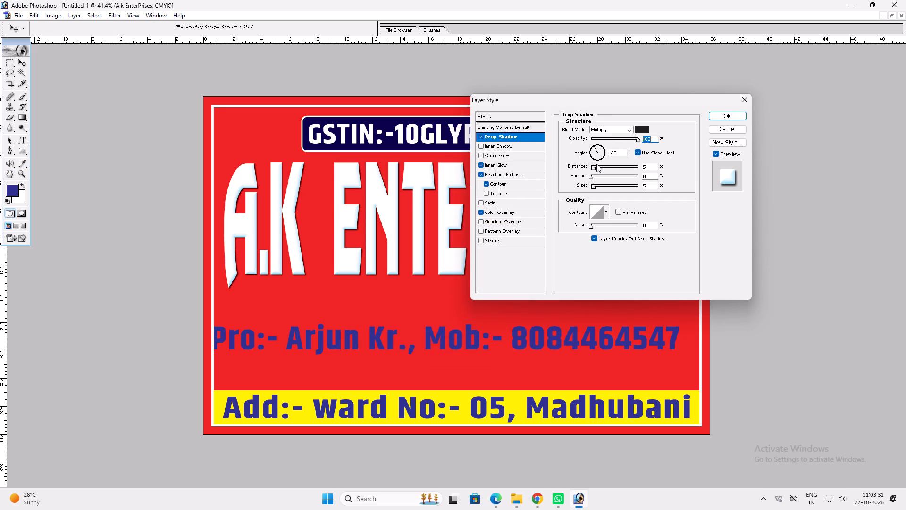
click(596, 164)
click(597, 165)
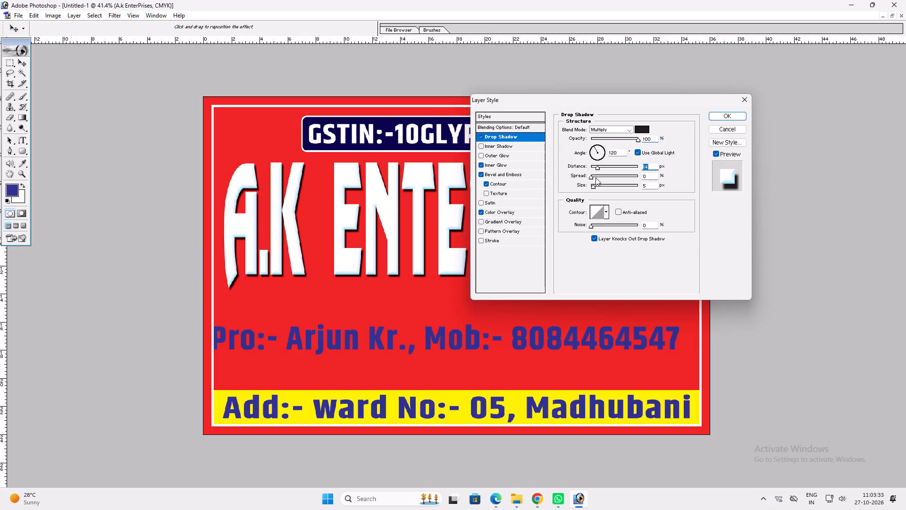
drag(595, 186, 569, 181)
click(597, 164)
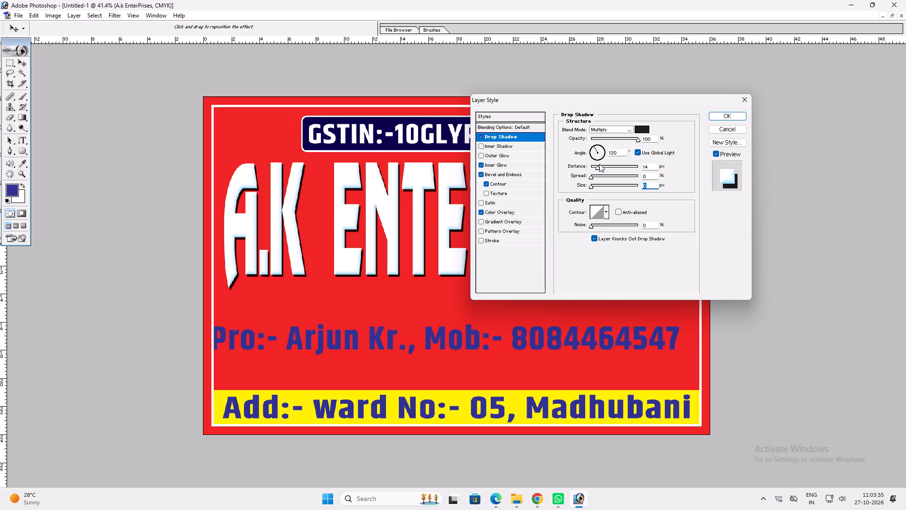
key(Return)
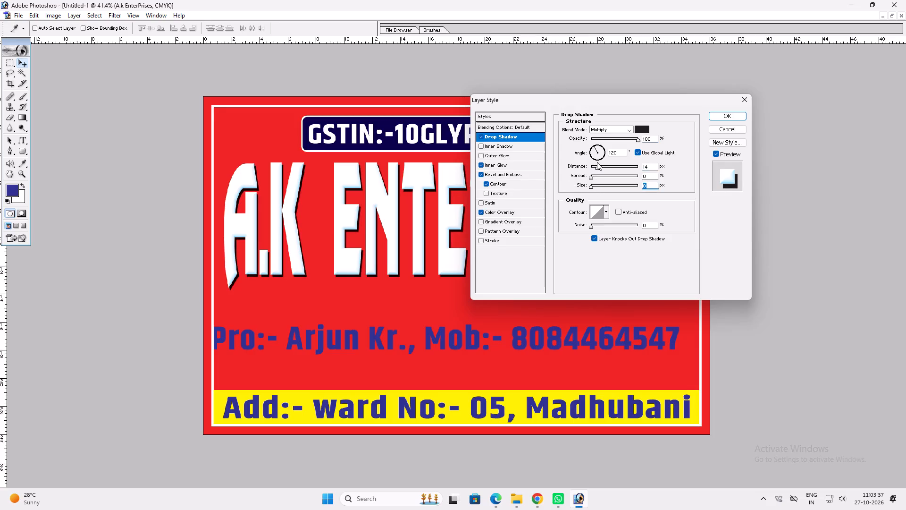
Scale the heading's height to 98.4%, raising its lower edge slightly.
key(v)
key(ctrl+t)
shift+drag(578, 279, 585, 277)
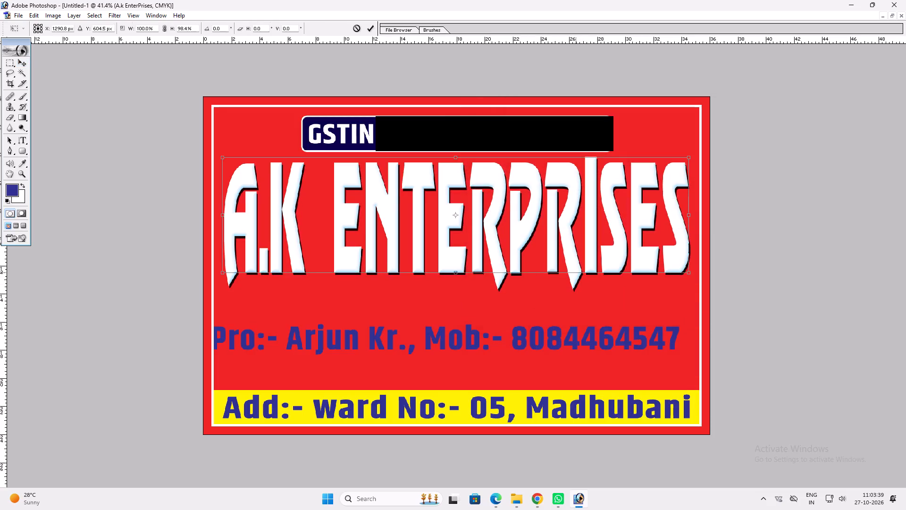
key(shift+Return)
Shrink the proprietor and mobile line about its centre and move it down to just above the yellow address strip.
key(v)
ctrl+click(540, 330)
key(ctrl+t)
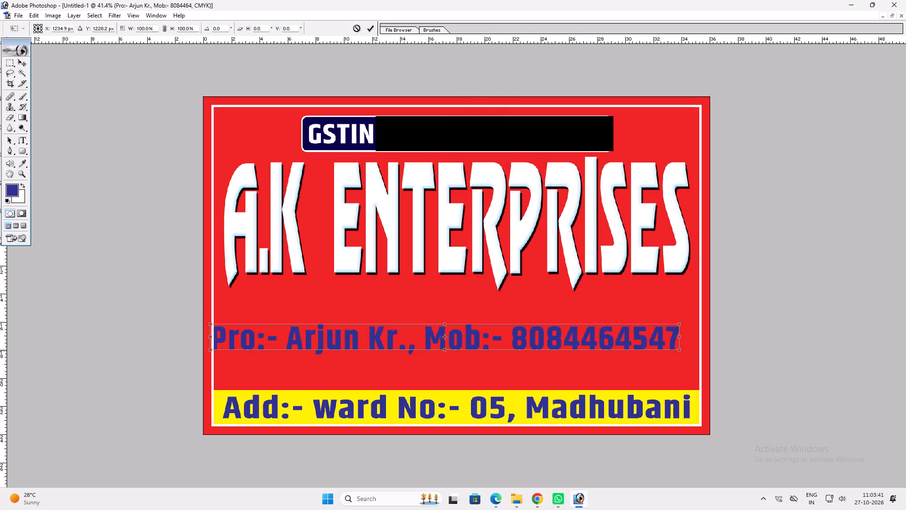
alt+shift+drag(680, 351, 653, 348)
key(Return)
key(v)
key(v)
drag(603, 344, 603, 363)
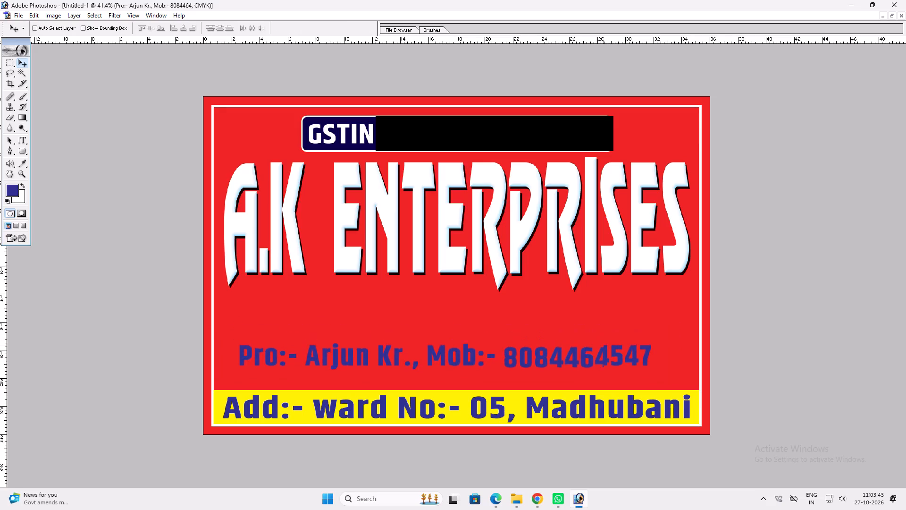
drag(603, 363, 603, 369)
Add a white outside stroke to the address line on the yellow strip.
ctrl+double_click(584, 402)
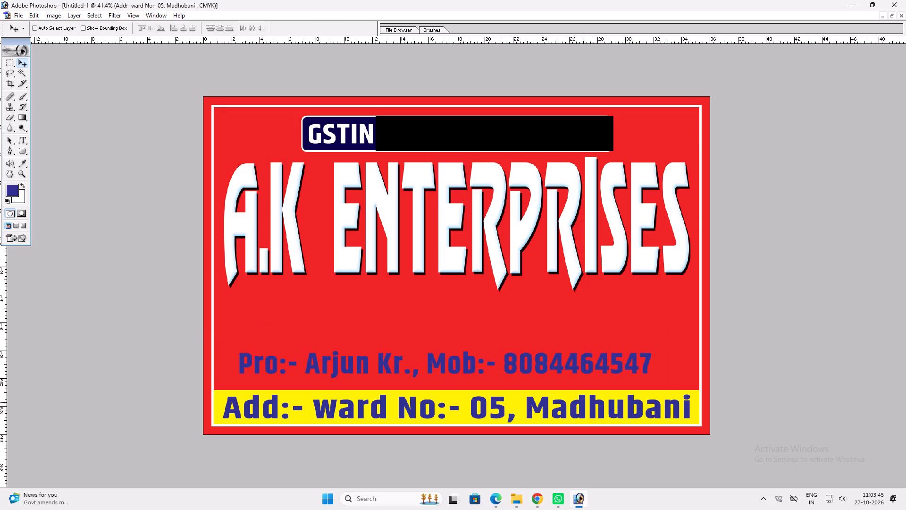
key(alt+l)
text(ky)
scroll(563, 314, up, 4)
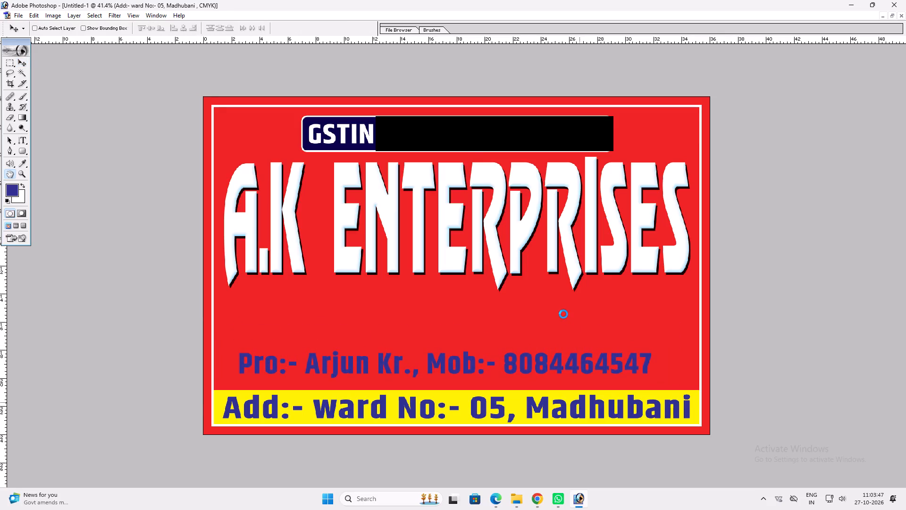
scroll(563, 314, up, 2)
scroll(587, 250, up, 3)
click(590, 184)
drag(413, 235, 263, 104)
key(Return)
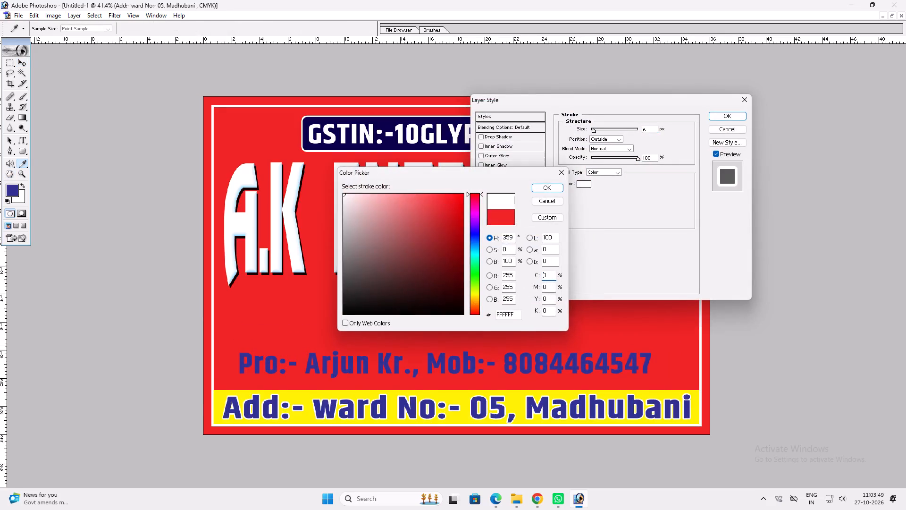
scroll(520, 217, up, 2)
key(Return)
Duplicate the proprietor and mobile line and place the copy directly above the original.
key(v)
alt+click(506, 369)
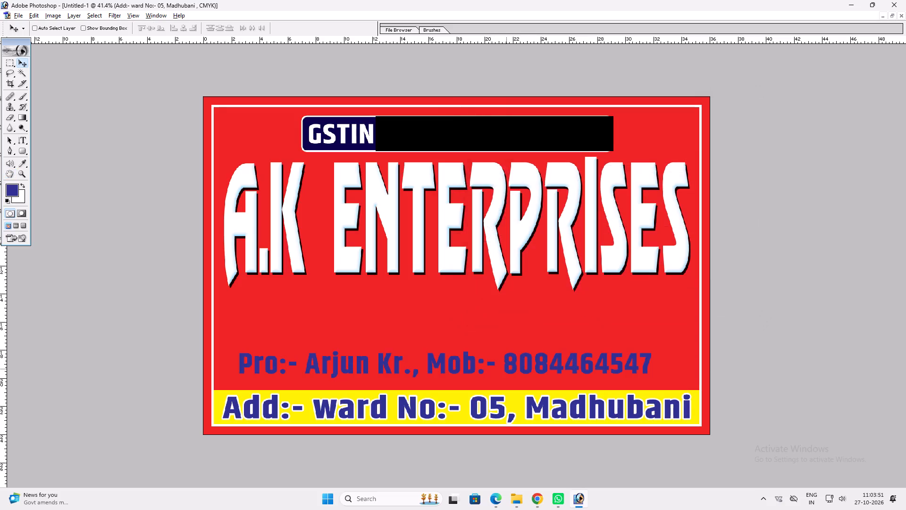
ctrl+click(506, 369)
alt+drag(505, 369, 512, 327)
Replace the duplicated upper proprietor and mobile line's text with "Beltro | ROlls".
key(t)
click(510, 327)
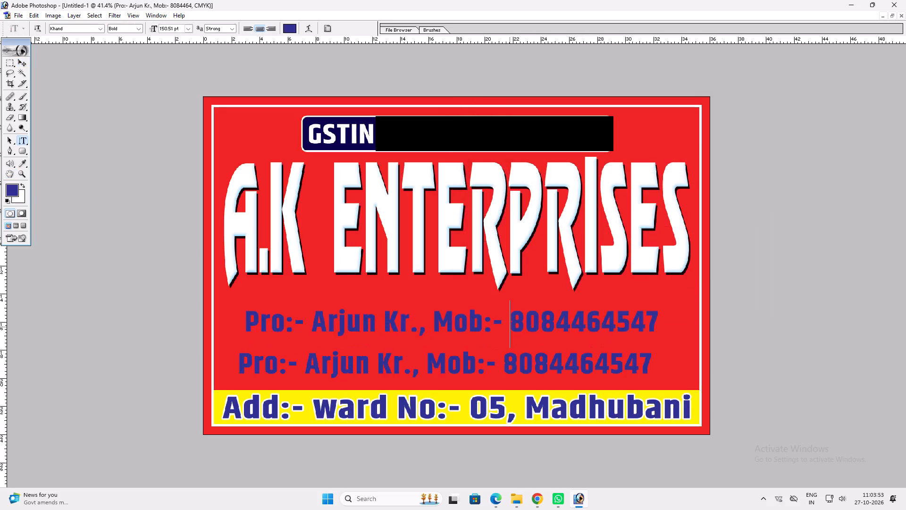
key(ctrl+a)
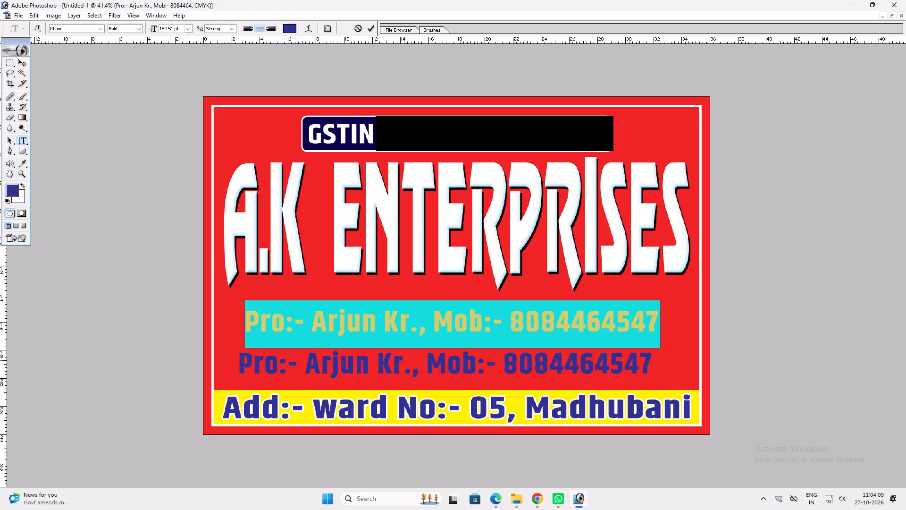
text(Bel)
key(t)
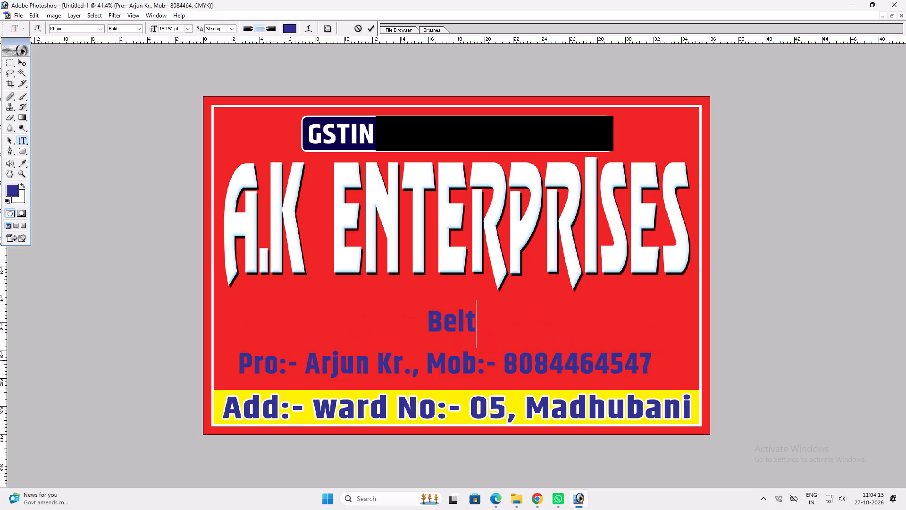
text(ro)
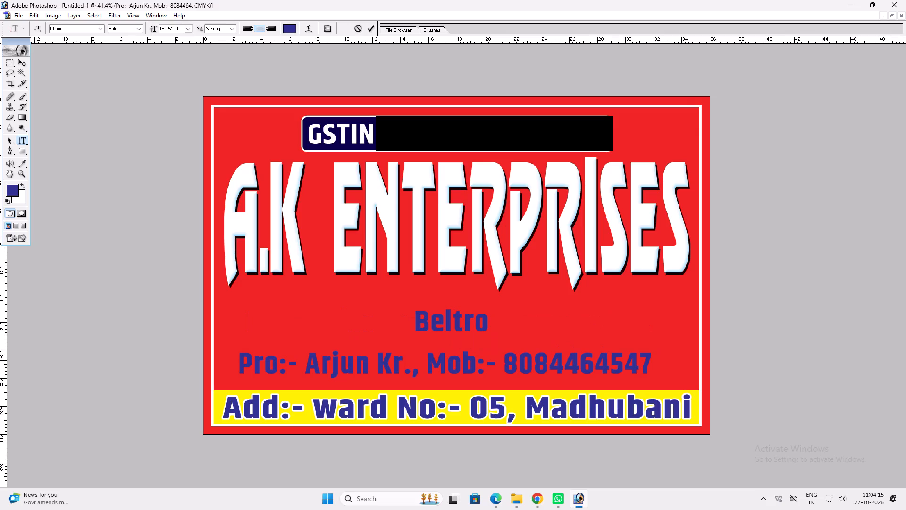
key(space)
text(|)
key(space)
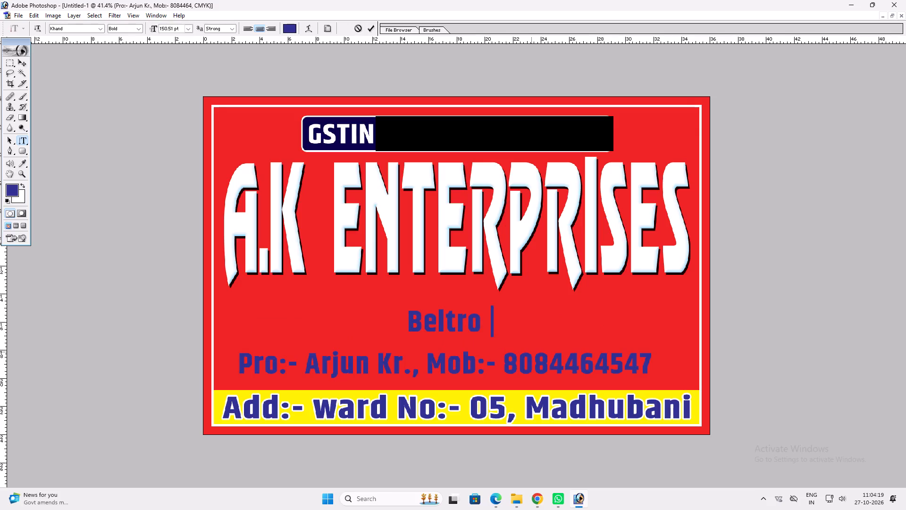
text(RO)
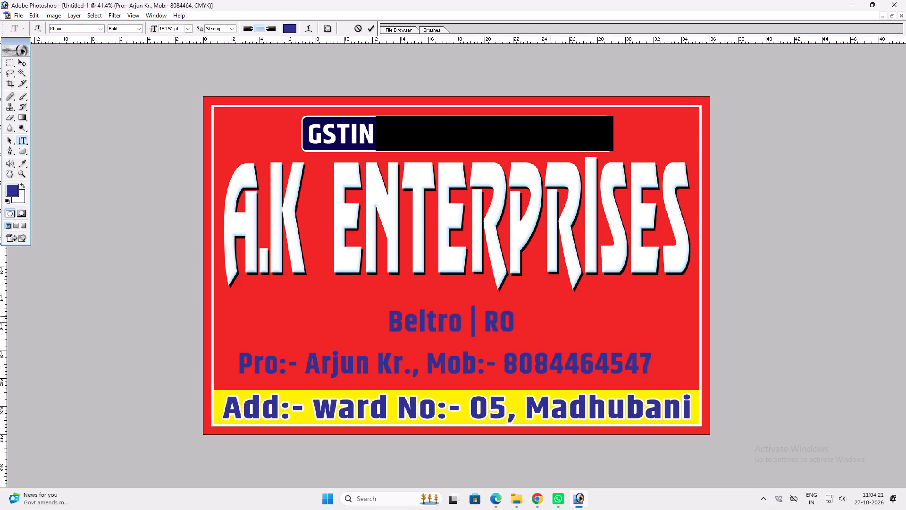
text(lls)
key(space)
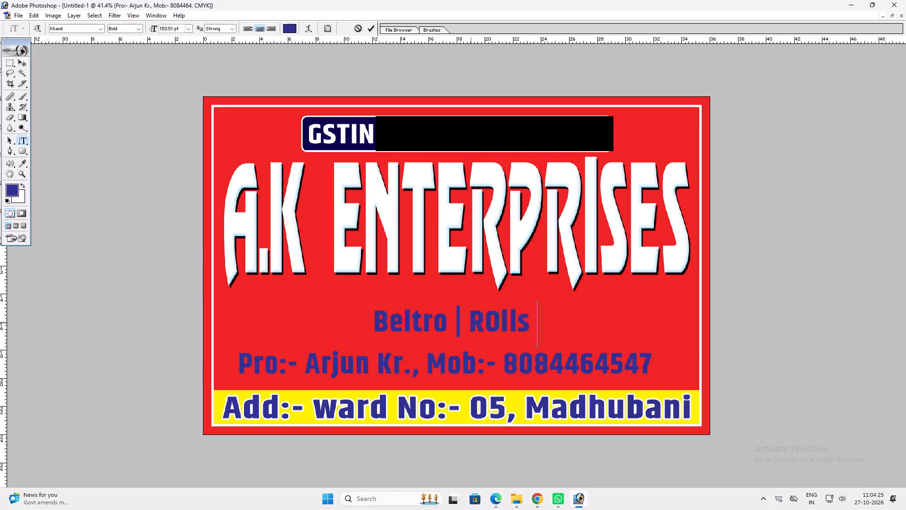
Correct the product line's wording to "Belt Rolls |", moving the divider behind the words and making the O lowercase.
drag(464, 324, 454, 326)
key(ctrl+x)
click(462, 325)
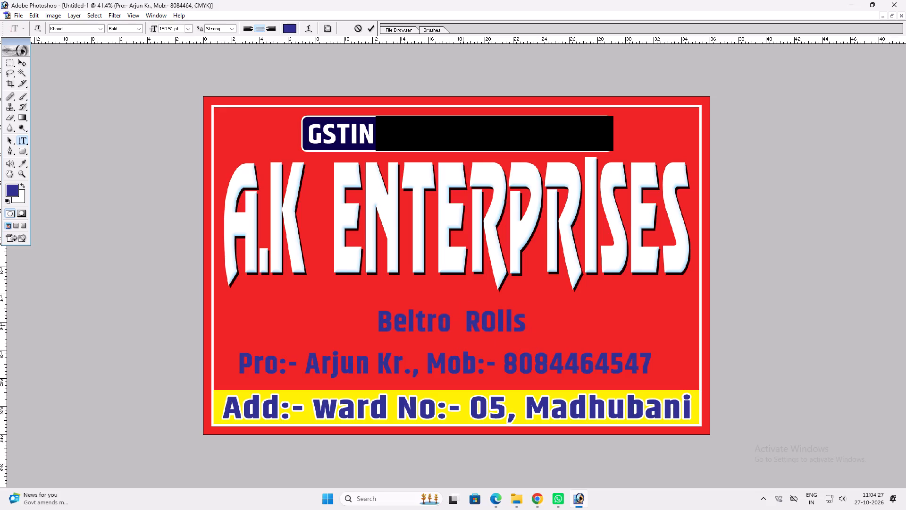
key(BackSpace)
click(524, 323)
key(space)
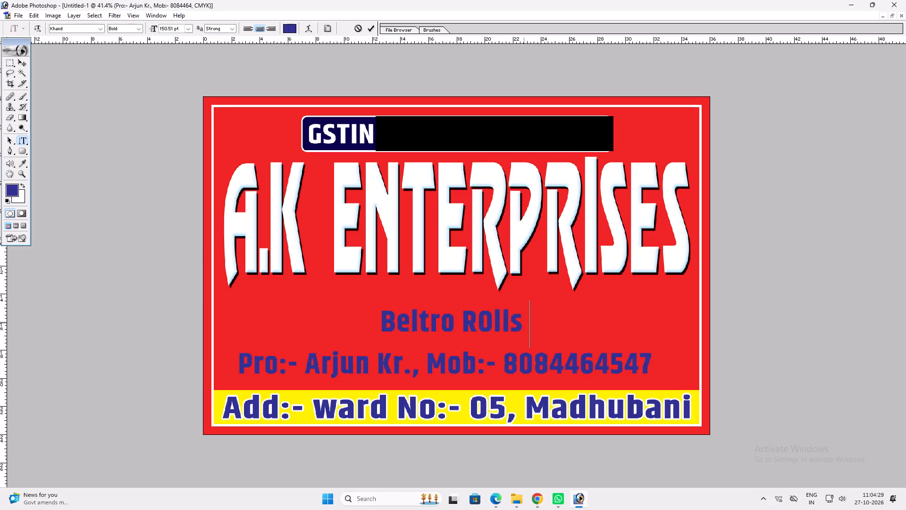
drag(473, 327, 468, 327)
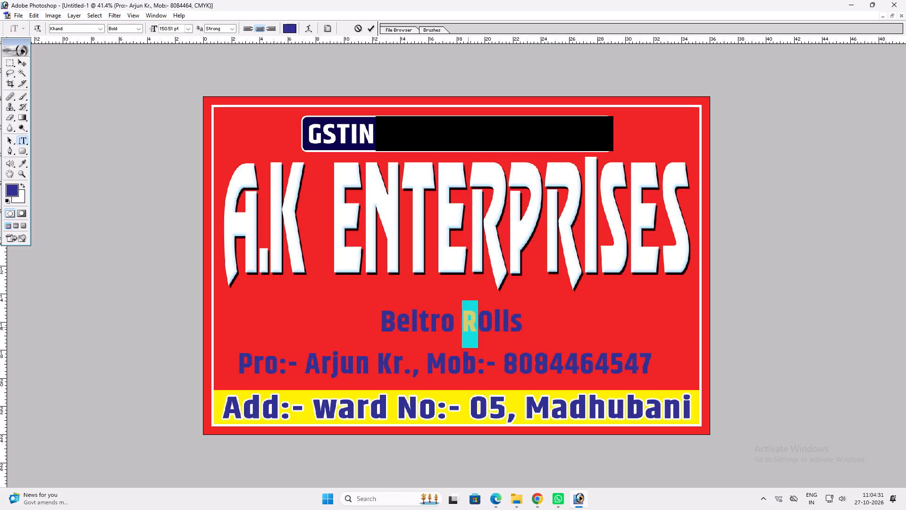
click(481, 330)
drag(438, 325, 456, 326)
key(BackSpace)
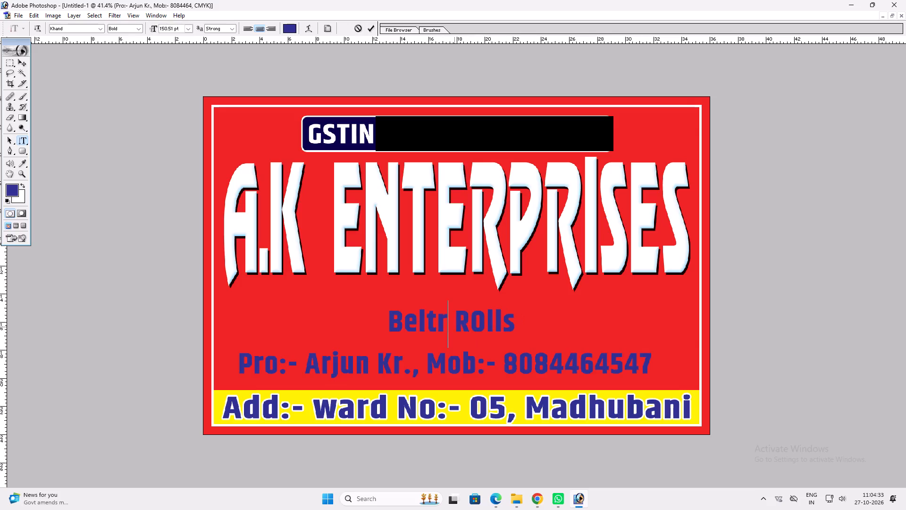
key(BackSpace)
click(452, 328)
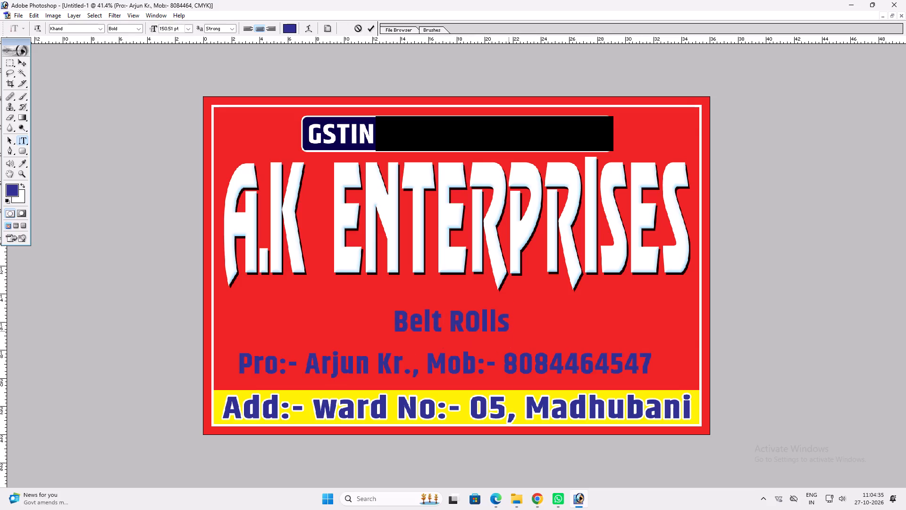
click(509, 331)
key(space)
key(ctrl+v)
click(470, 327)
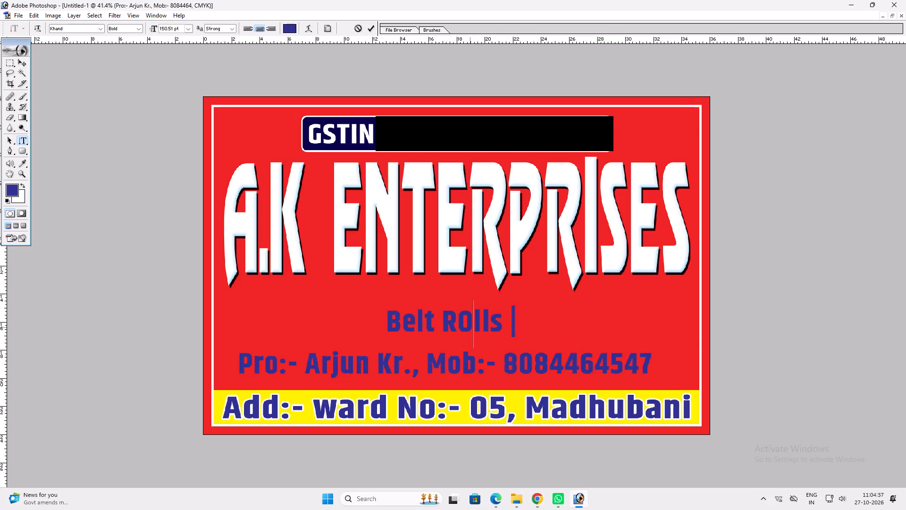
drag(454, 328, 445, 329)
drag(467, 330, 457, 330)
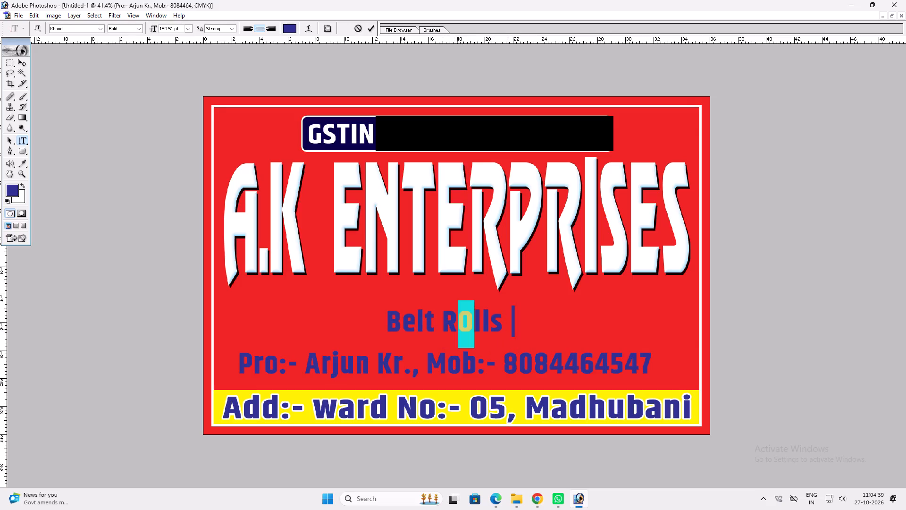
key(o)
key(Return)
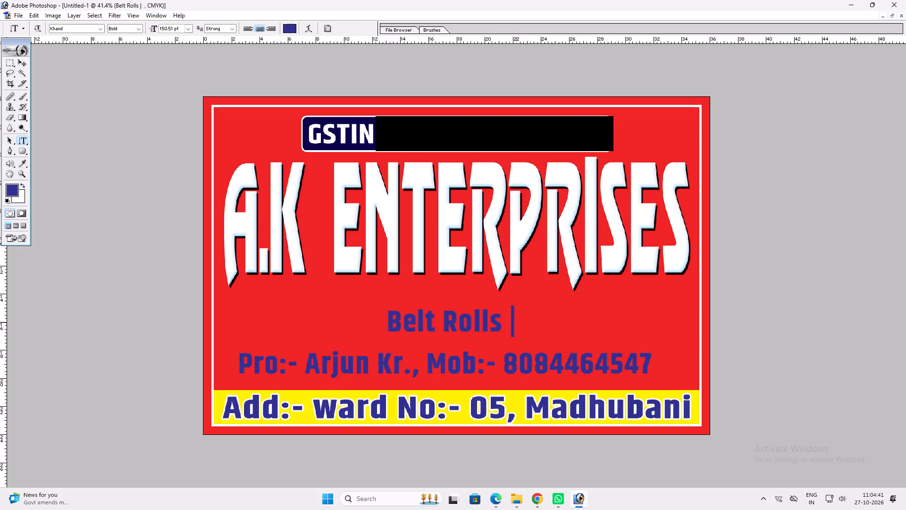
Continue the product line after "Belt Rolls |" with "Laays | Elastics | R".
click(514, 322)
key(space)
text(Le)
key(BackSpace)
text(aa)
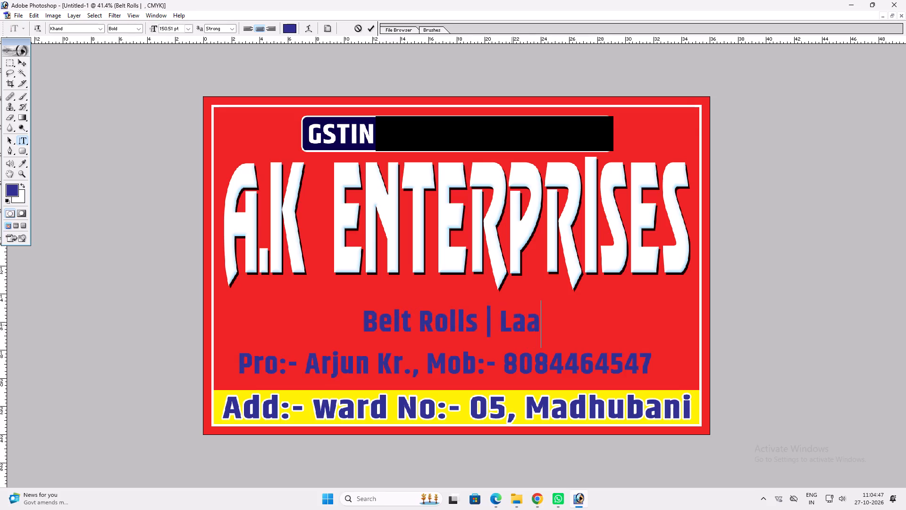
text(ys)
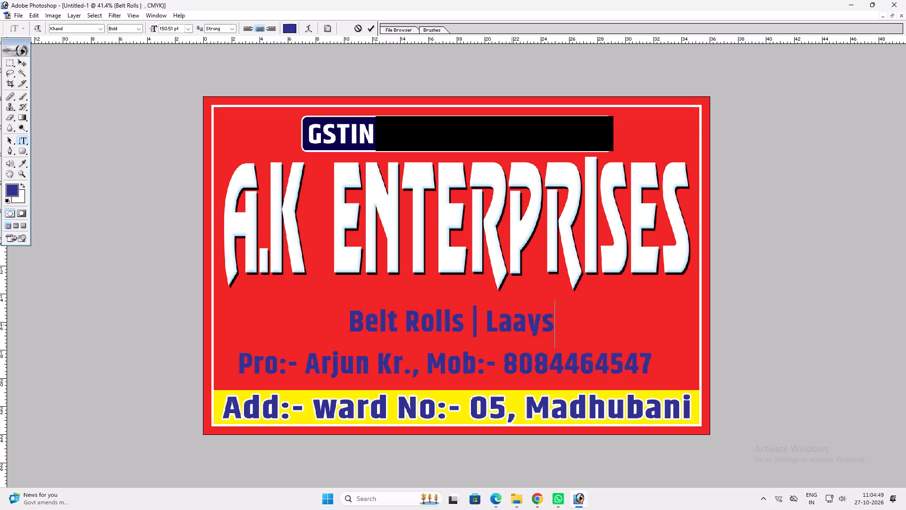
key(space)
text(| E)
key(l)
key(BackSpace)
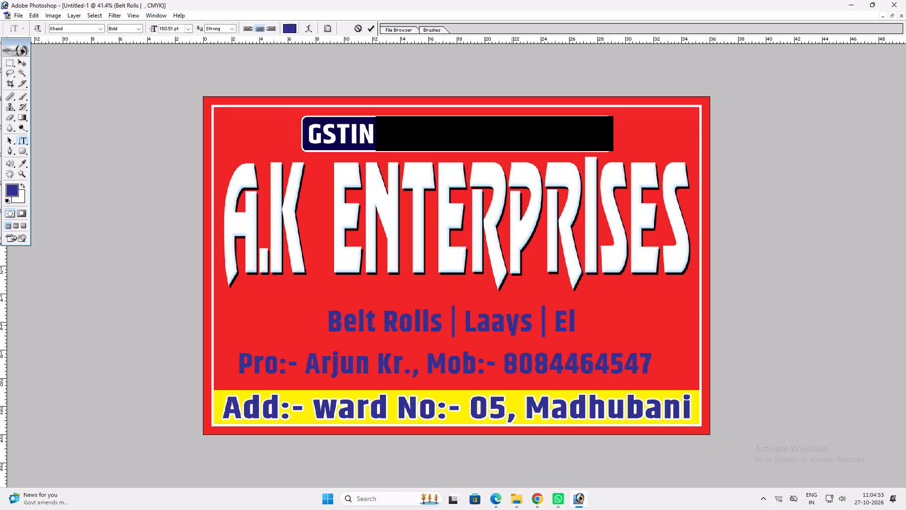
text(lac)
key(BackSpace)
key(s)
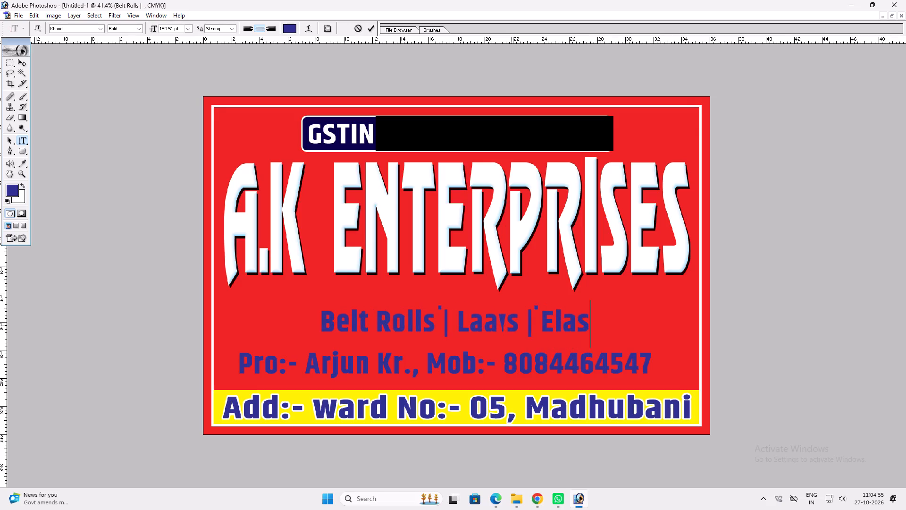
text(ti)
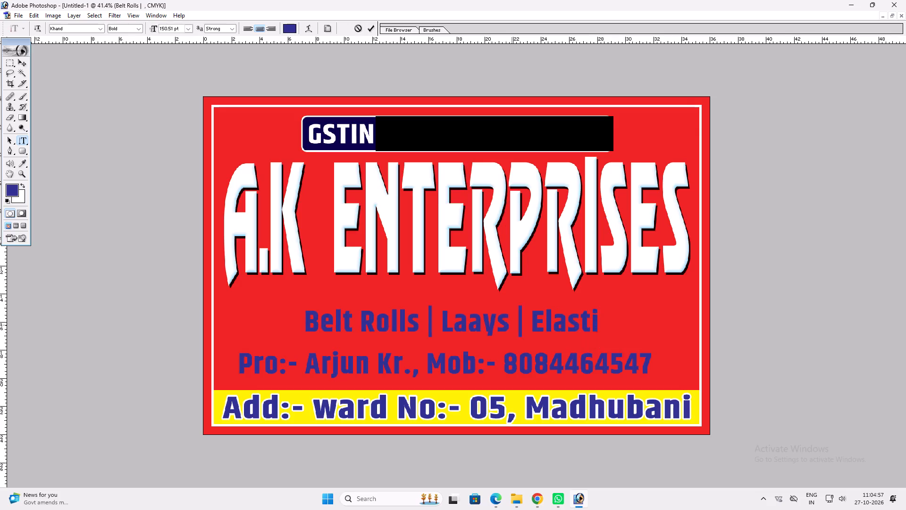
text(cs | R)
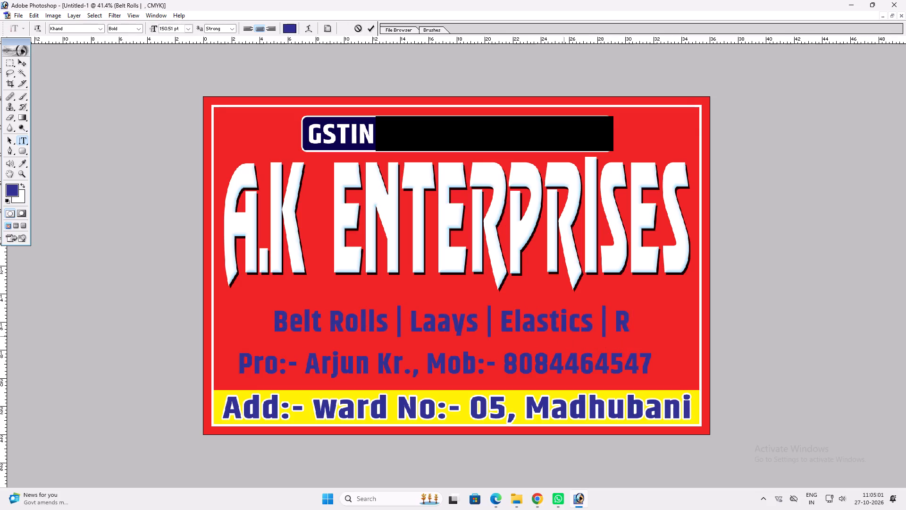
Insert the word "Rubbers" directly after "Elastics" in the product line.
click(592, 331)
key(space)
key(r)
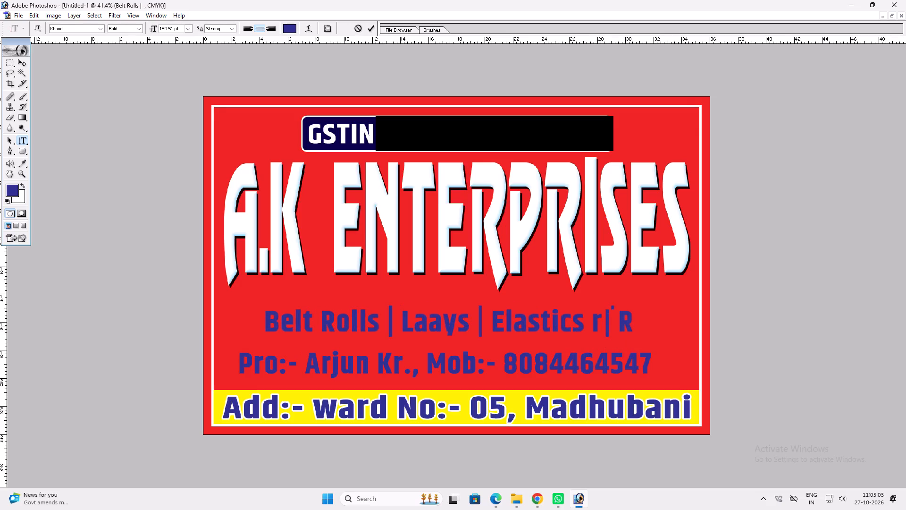
drag(598, 325, 591, 326)
key(shift+r)
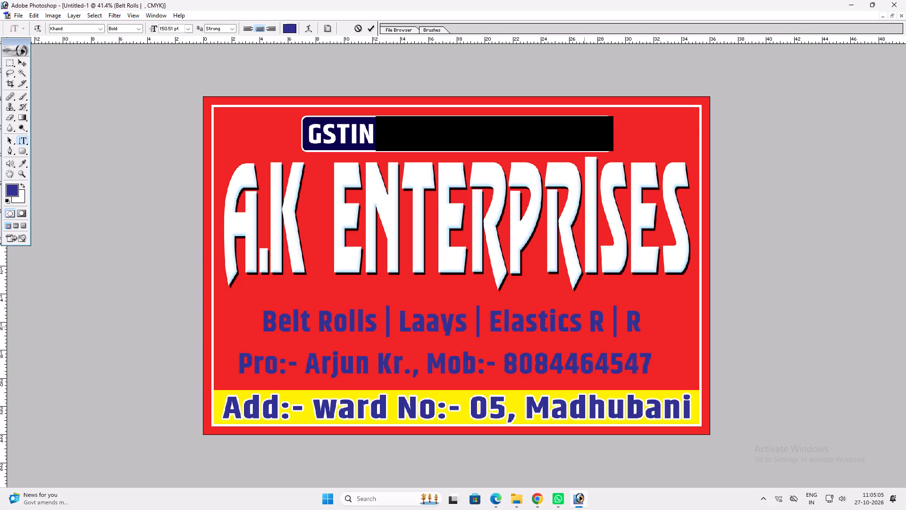
text(ubbers)
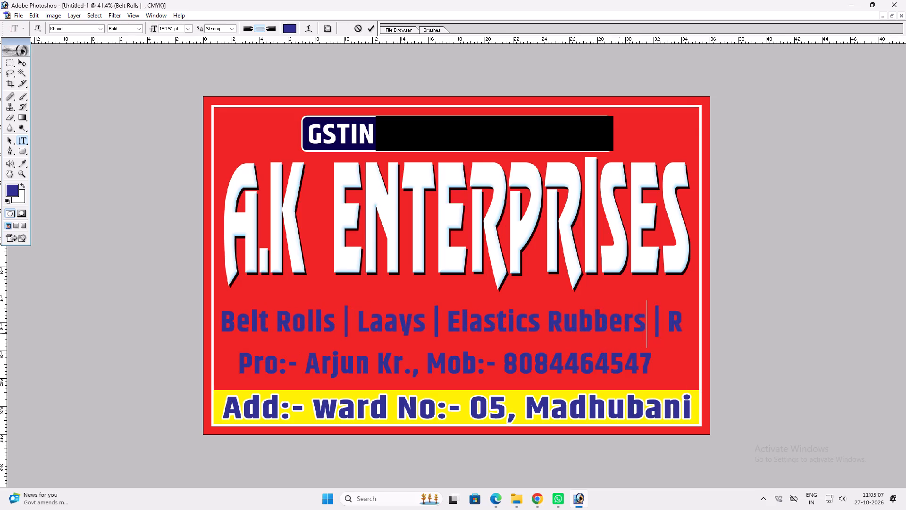
Replace the trailing R of the product line with "Cupps" and shift the text to fit the banner's left edge.
click(678, 326)
drag(851, 351, 794, 346)
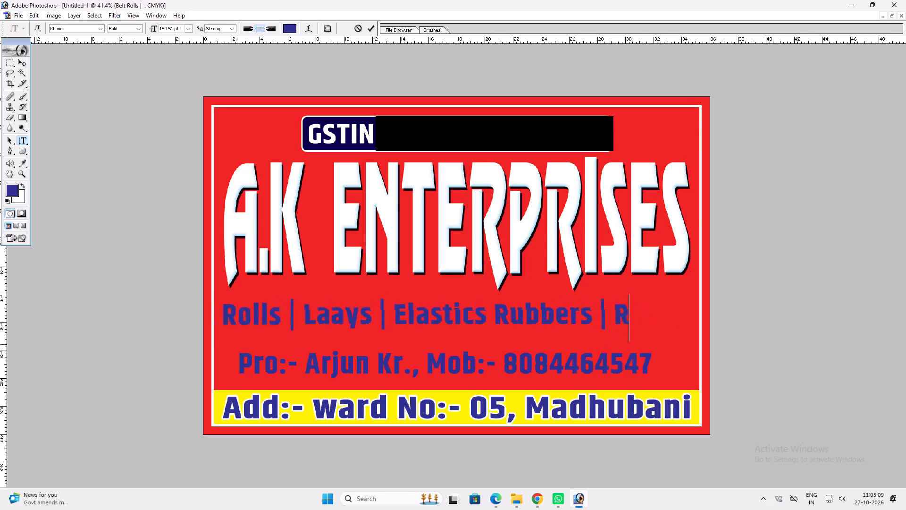
drag(794, 346, 789, 347)
key(BackSpace)
text(Cu)
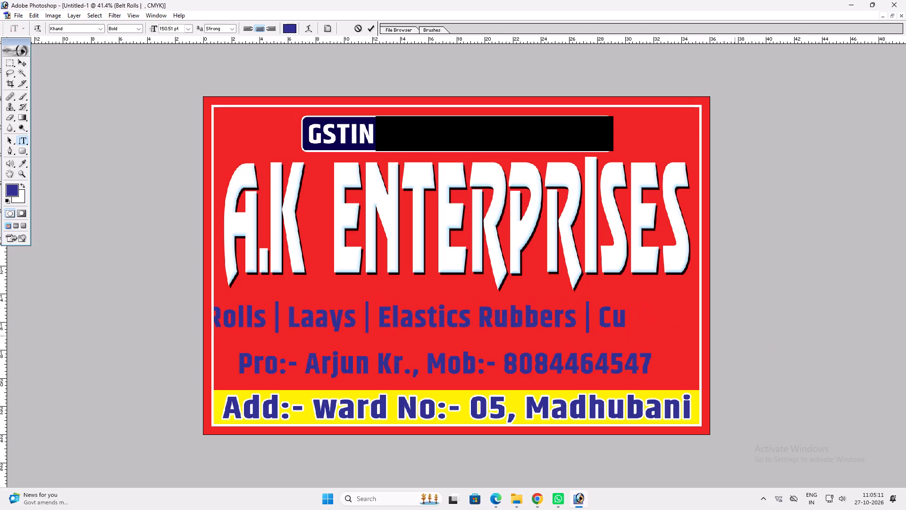
key(p)
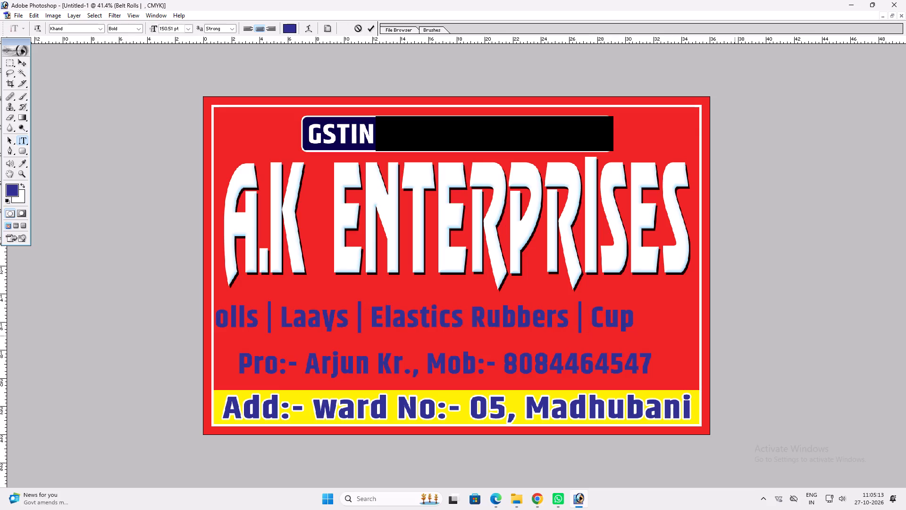
key(s)
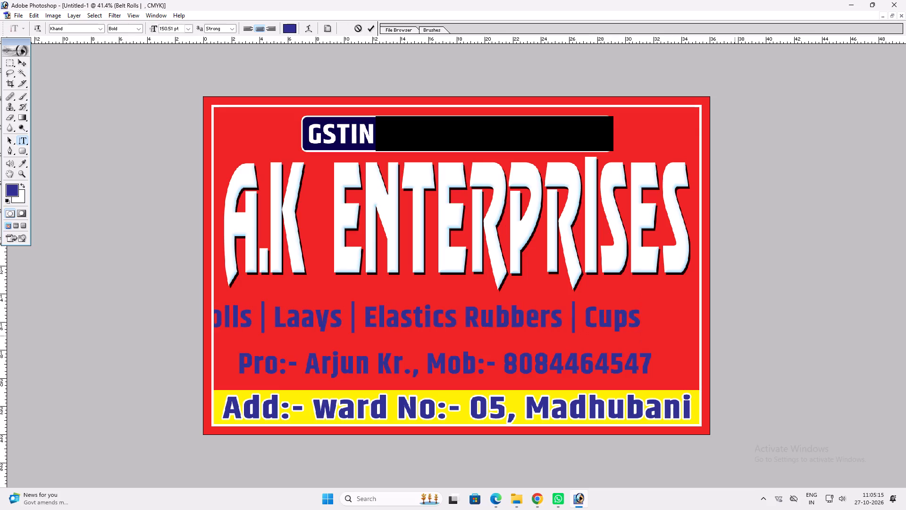
key(BackSpace)
text(ps)
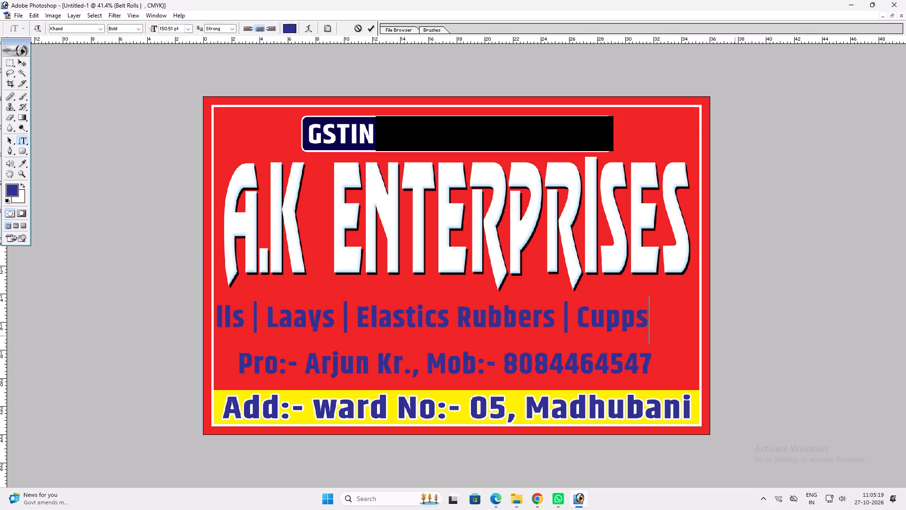
drag(735, 336, 828, 330)
key(Return)
Scale the product line proportionally to about 85% and move it left inside the banner's white border, beneath the heading.
key(ctrl+t)
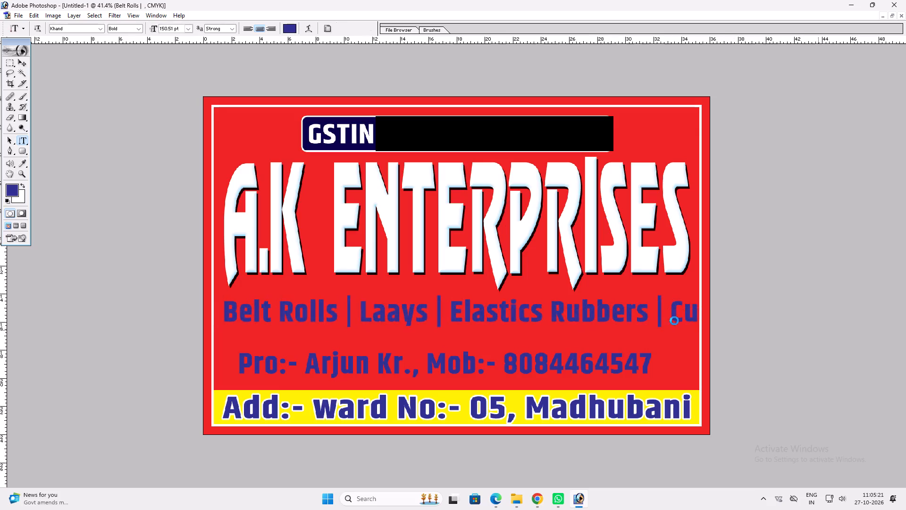
alt+shift+drag(752, 321, 700, 321)
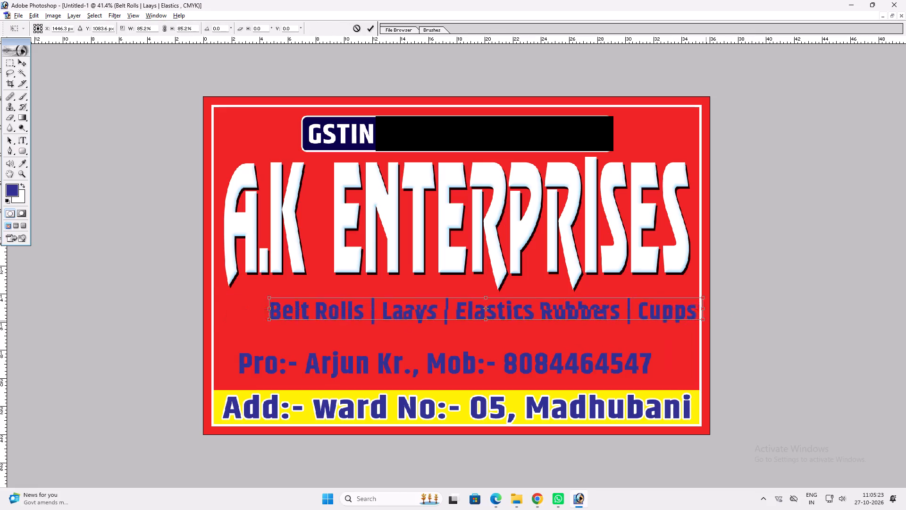
alt+shift+drag(700, 321, 697, 320)
key(Return)
text(vv)
drag(649, 322, 613, 324)
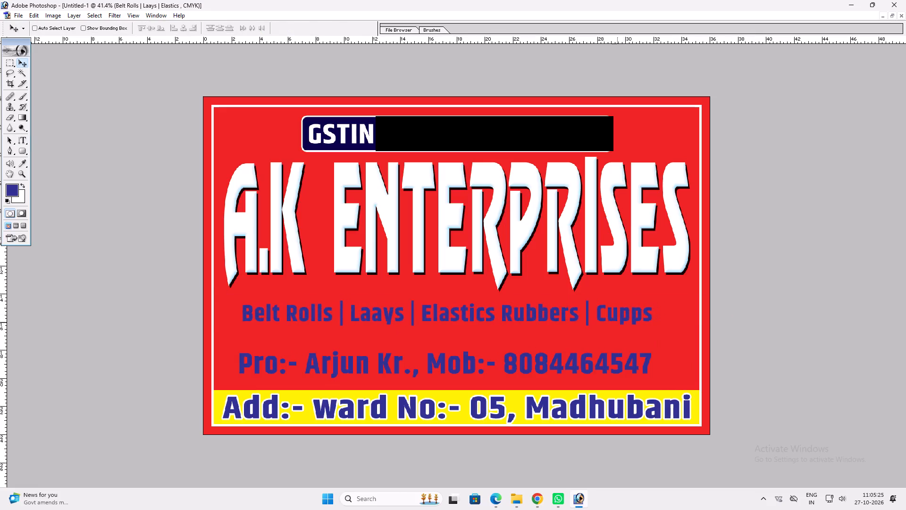
drag(596, 323, 584, 323)
Copy a band of the red background around the product line, reaching the banner's side edges, onto a new layer.
key(m)
drag(176, 302, 688, 329)
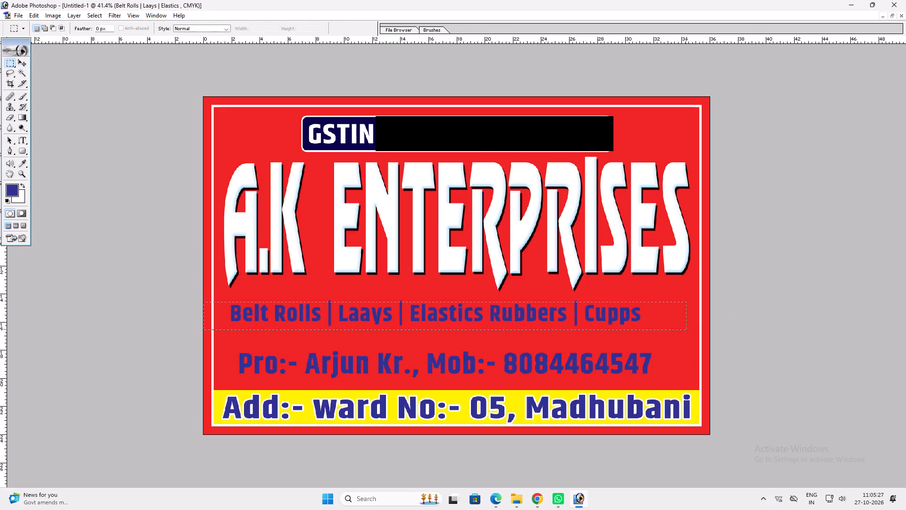
drag(688, 329, 725, 340)
key(v)
right_click(651, 358)
click(679, 375)
key(ctrl+c)
key(ctrl+v)
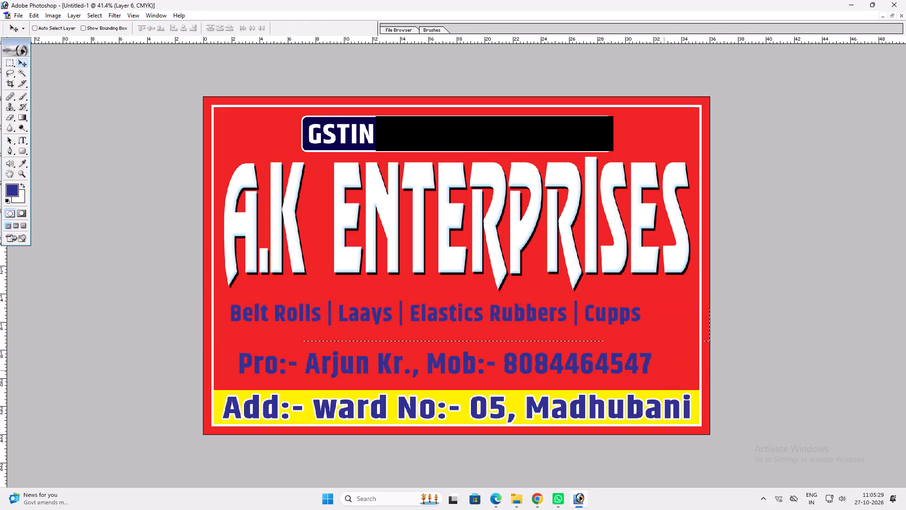
Bring the copied band forward above the inner red panel and shift it up slightly behind the product line.
key(ctrl+bracketright)
shift+drag(643, 337, 645, 333)
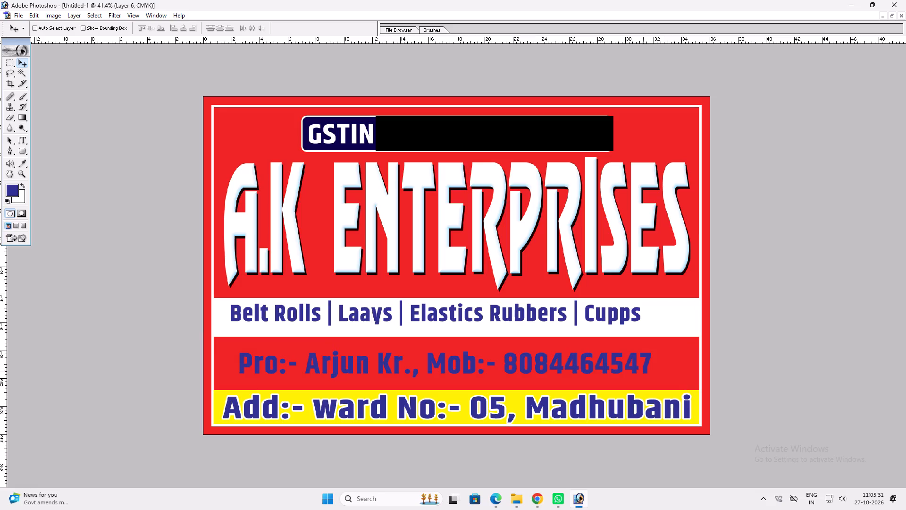
Enlarge the product line proportionally and shift it left so it starts near the white band's inner edge.
ctrl+double_click(637, 316)
key(ctrl+t)
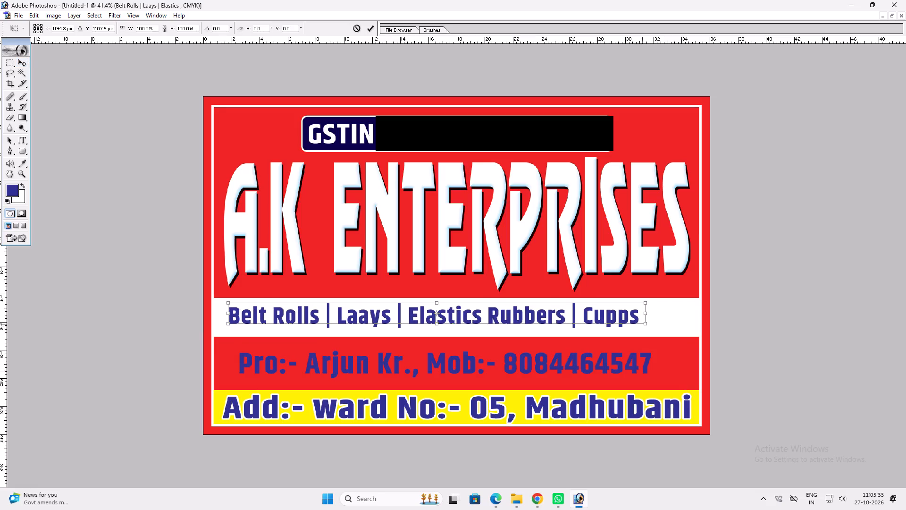
shift+drag(642, 324, 688, 321)
key(shift+Return)
key(v)
drag(661, 331, 652, 332)
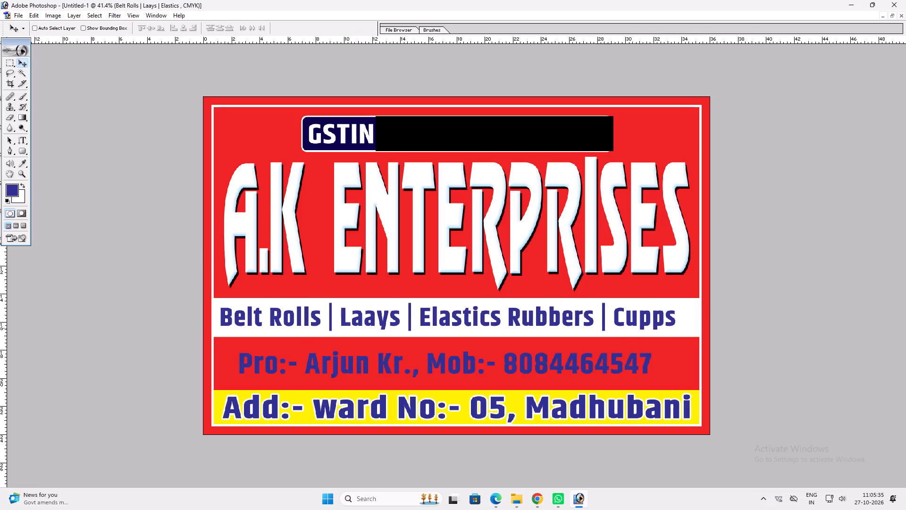
Delete the trailing blank space after "Cupps" in the product line.
key(ctrl+t)
key(Return)
key(t)
drag(673, 316, 729, 314)
key(BackSpace)
key(Return)
Stretch the product line to about 103.7% width and 114.5% height, and centre it across the white band.
key(ctrl+t)
shift+drag(675, 314, 692, 309)
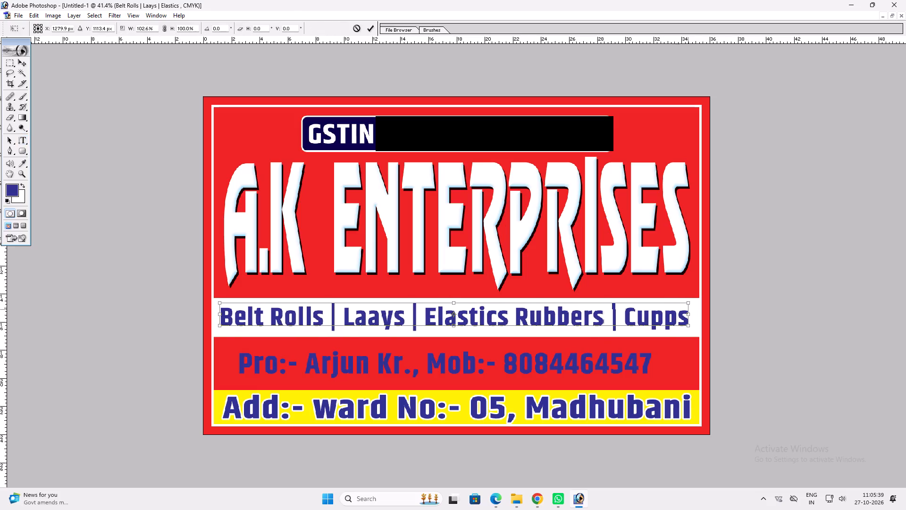
shift+drag(692, 309, 692, 309)
shift+click(677, 324)
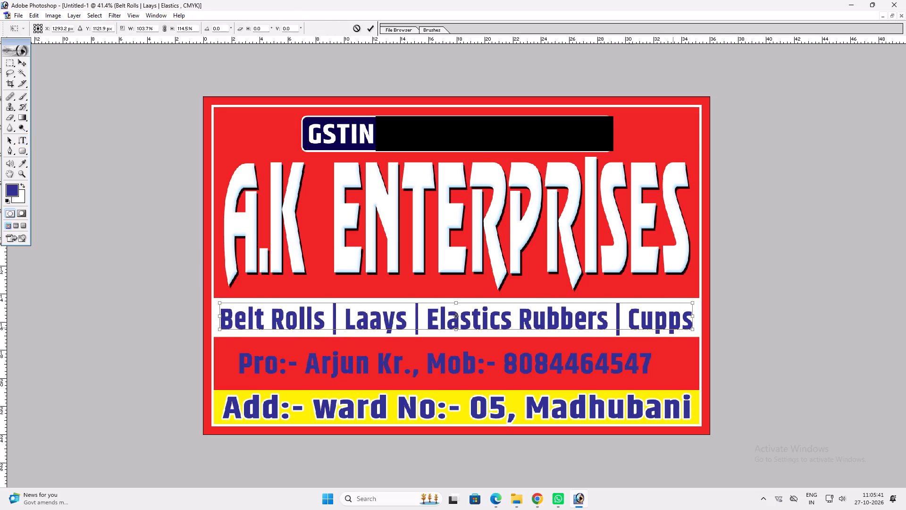
key(Return)
key(v)
click(655, 326)
key(v)
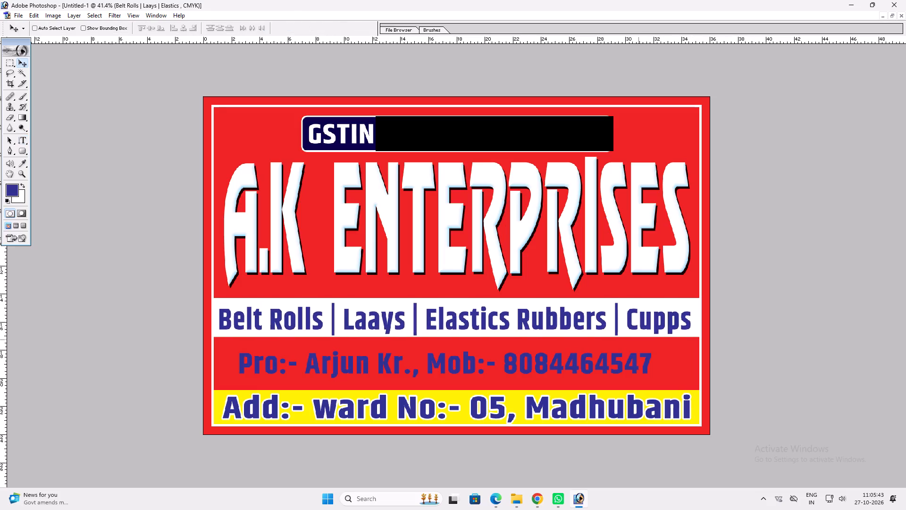
Scale the proprietor line to about 104.1% width and 120.9% height.
ctrl+click(635, 362)
key(ctrl+t)
shift+drag(654, 375, 671, 374)
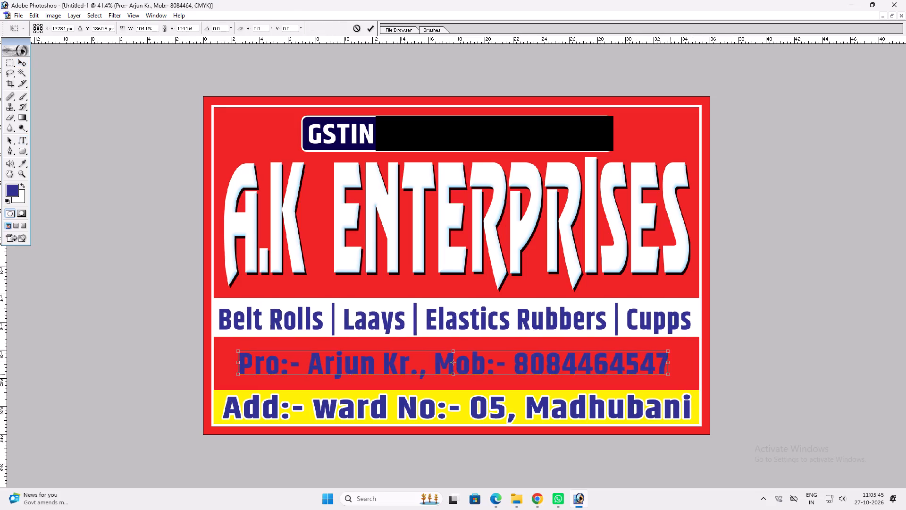
shift+drag(654, 377, 646, 379)
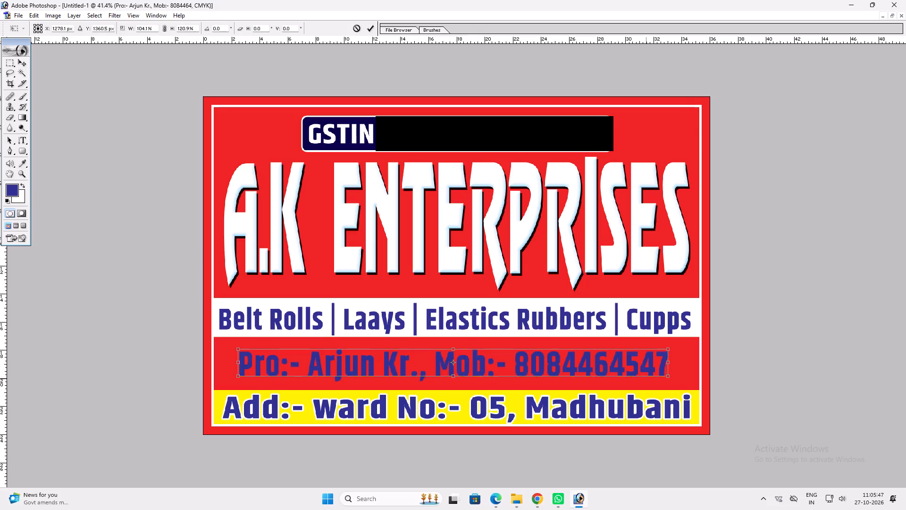
key(shift+Return)
key(v)
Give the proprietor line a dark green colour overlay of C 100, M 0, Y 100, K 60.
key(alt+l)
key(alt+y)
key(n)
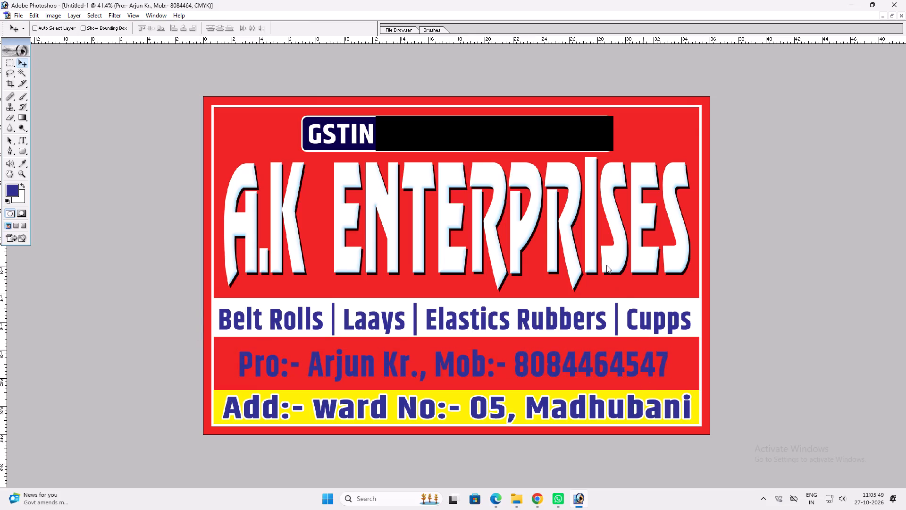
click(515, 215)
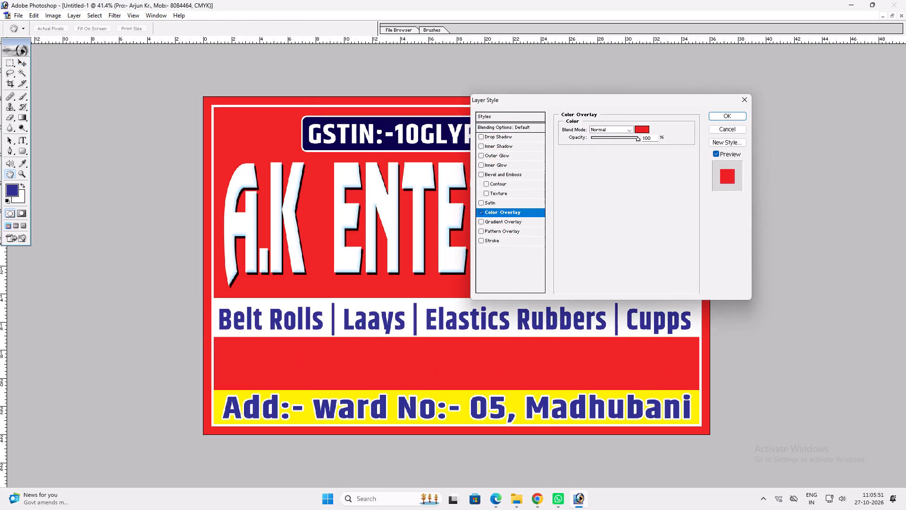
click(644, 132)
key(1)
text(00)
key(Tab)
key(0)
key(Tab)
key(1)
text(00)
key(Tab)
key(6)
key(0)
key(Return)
Add a white outside stroke to the proprietor line and increase its thickness.
click(502, 238)
click(496, 241)
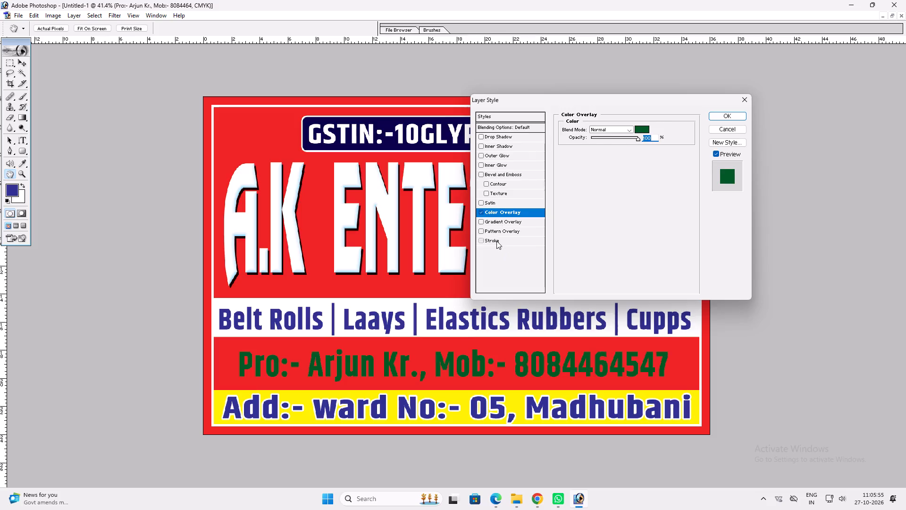
click(585, 184)
drag(419, 234, 339, 132)
key(Return)
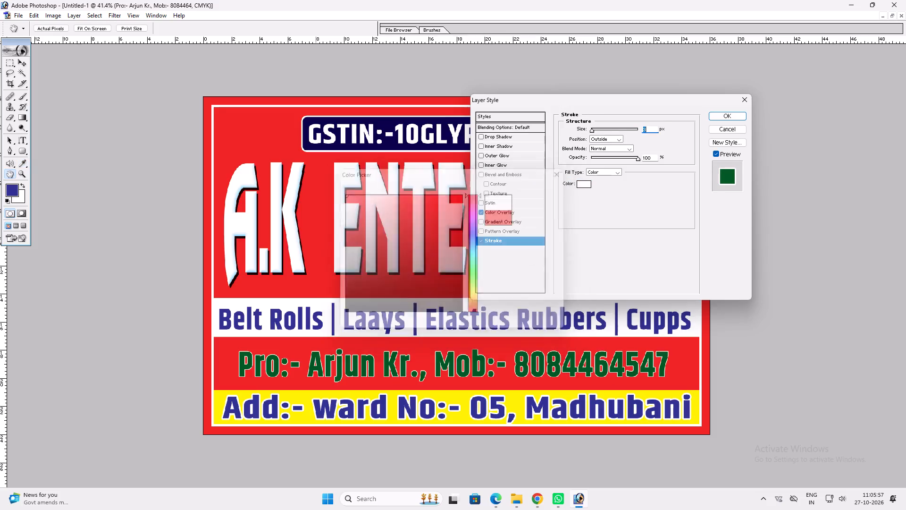
scroll(675, 191, up, 6)
key(Return)
Widen the proprietor line to about 102% around its centre and reduce its height to about 96.5%.
key(ctrl+t)
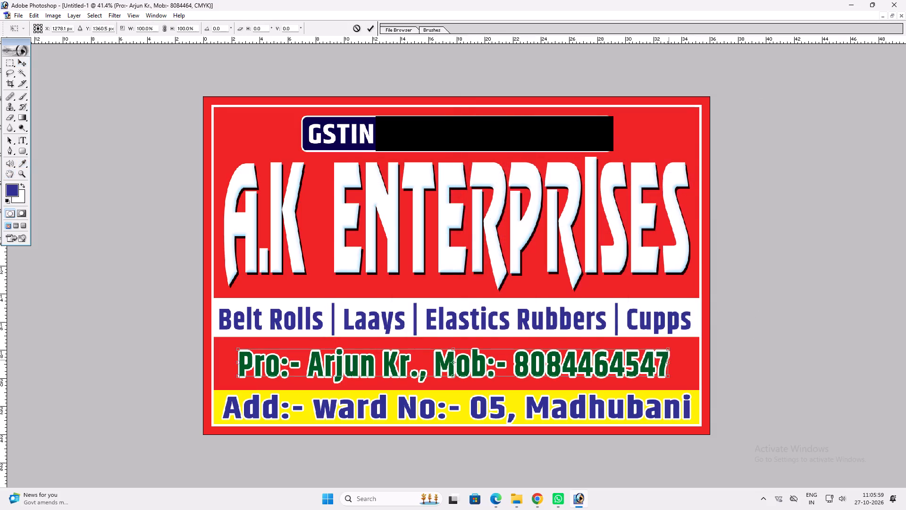
alt+shift+drag(669, 360, 673, 359)
shift+drag(639, 377, 644, 376)
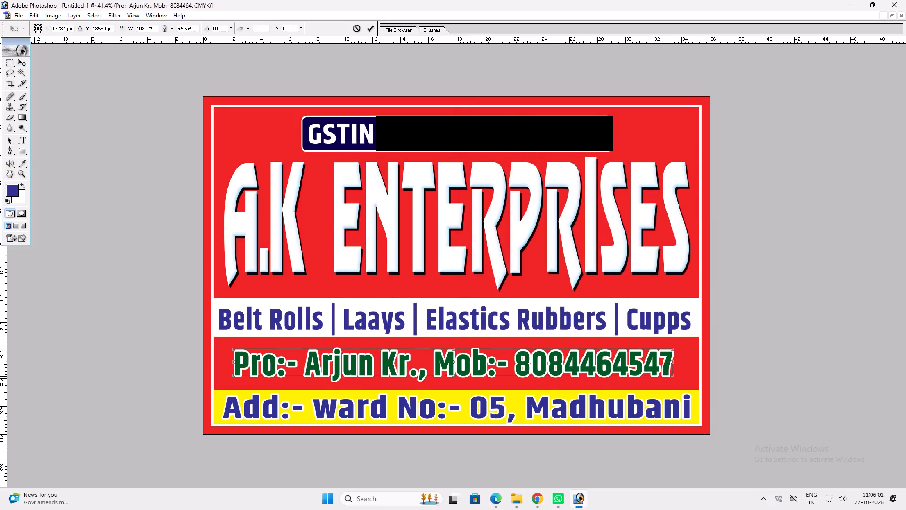
key(shift+Return)
key(v)
Nudge the product line up slightly within the white band.
ctrl+double_click(570, 321)
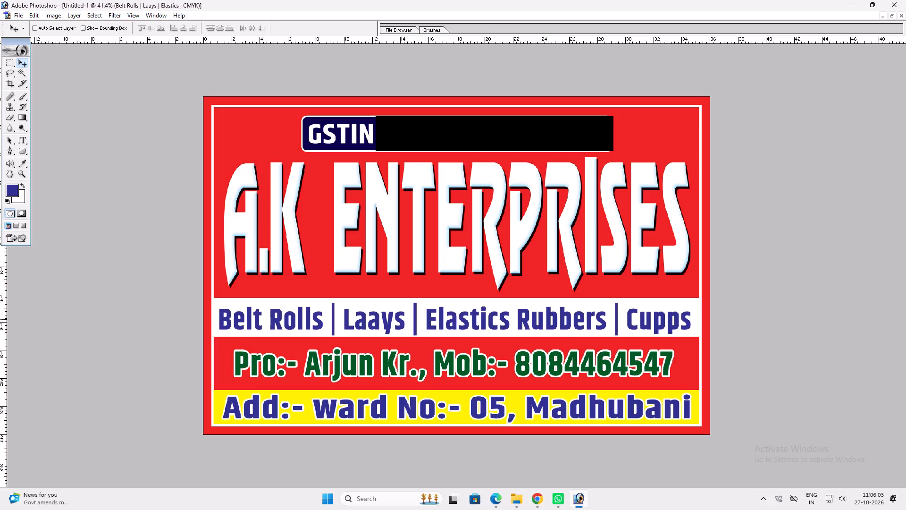
key(v)
key(v)
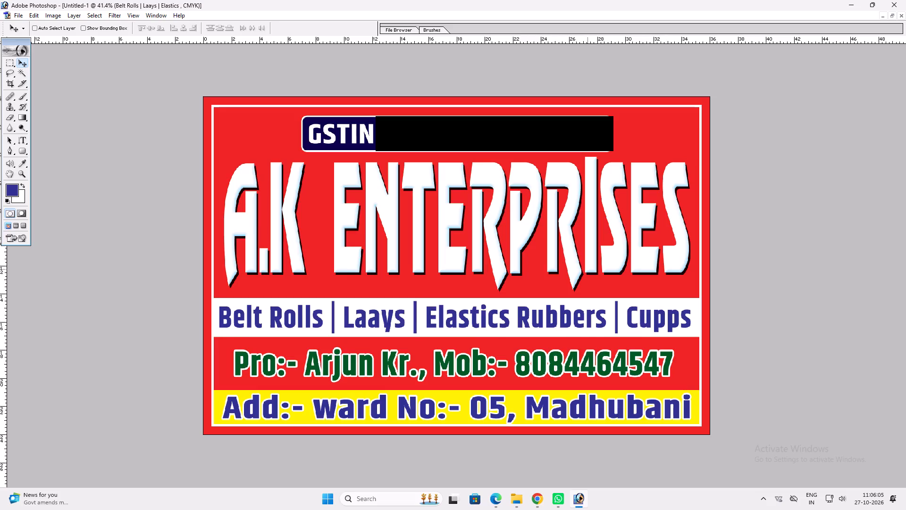
Reduce the A.K ENTERPRISES heading's height to about 95.1%, keeping its full width.
ctrl+click(571, 257)
key(ctrl+t)
shift+drag(597, 158, 593, 161)
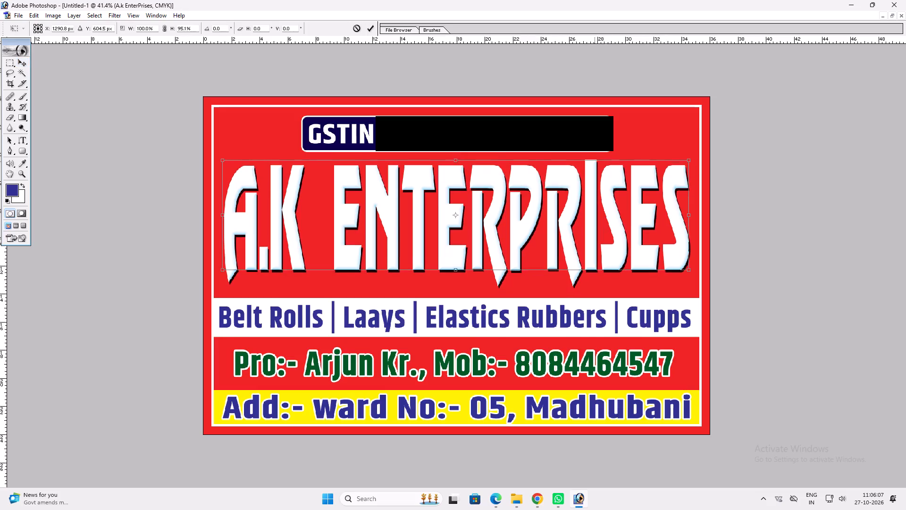
key(shift+Return)
key(v)
Change the inner red panel's colour overlay to the dark navy sampled from the GSTIN bar.
ctrl+click(648, 151)
key(alt+l)
key(alt+y)
key(n)
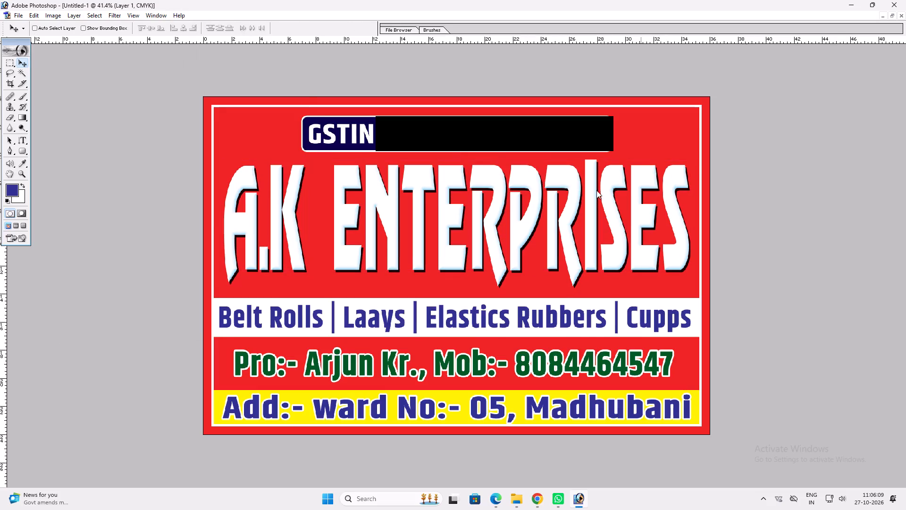
click(517, 211)
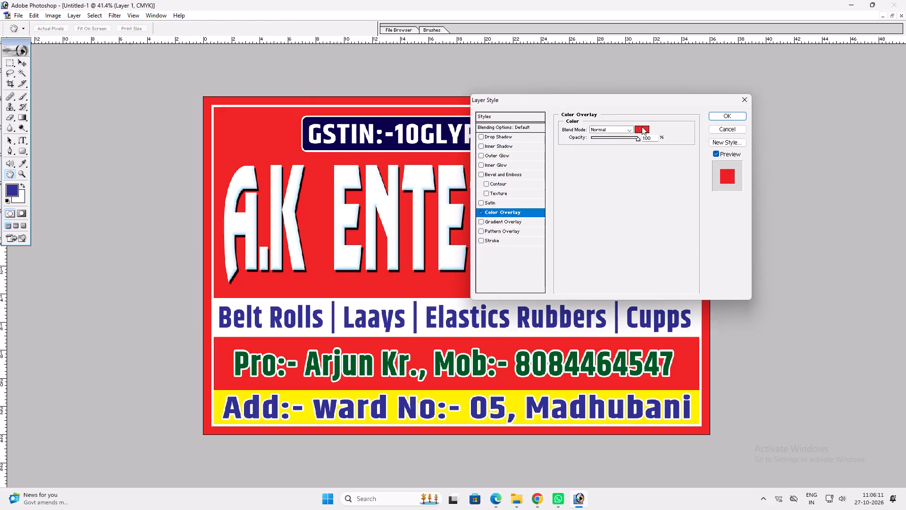
click(641, 129)
click(463, 144)
key(Return)
key(Return)
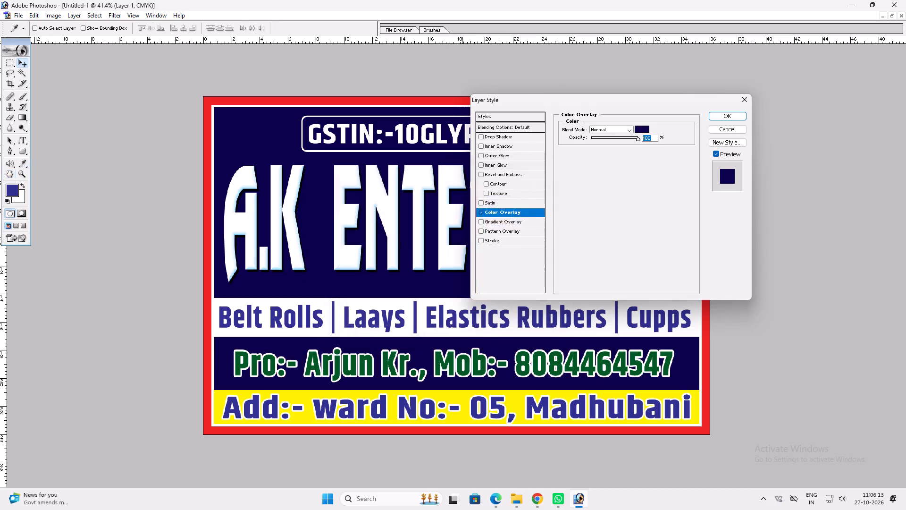
key(Return)
key(v)
Change the GSTIN bar's colour overlay to yellow with C 0, M 0, Y 100, K 0.
ctrl+click(458, 146)
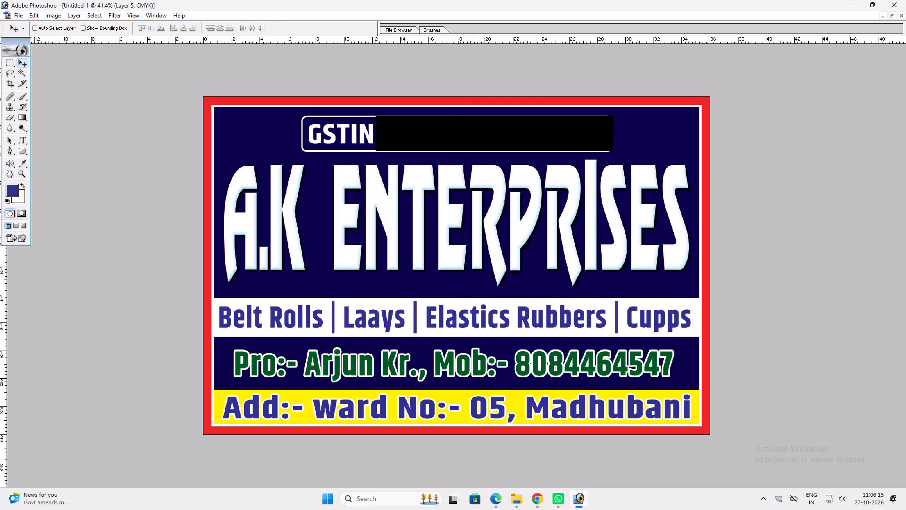
key(alt+l)
key(alt+y)
key(n)
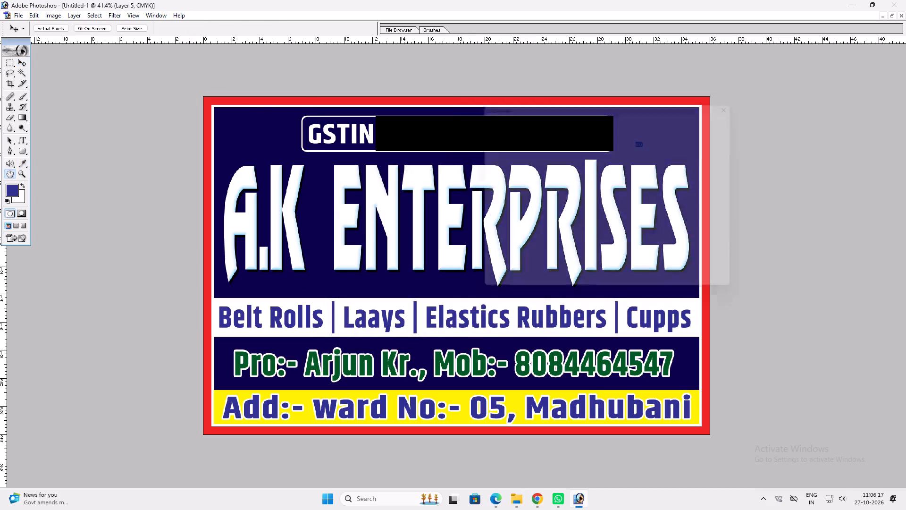
click(517, 210)
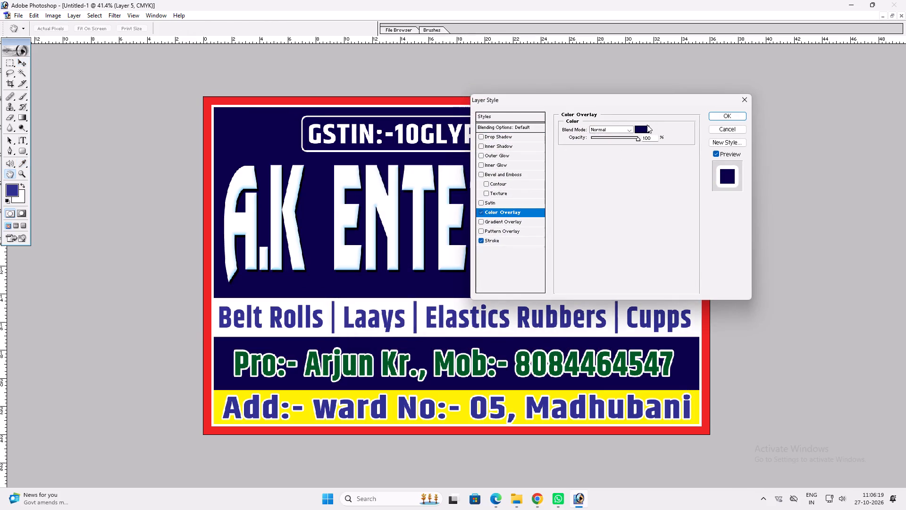
click(642, 127)
key(0)
key(Tab)
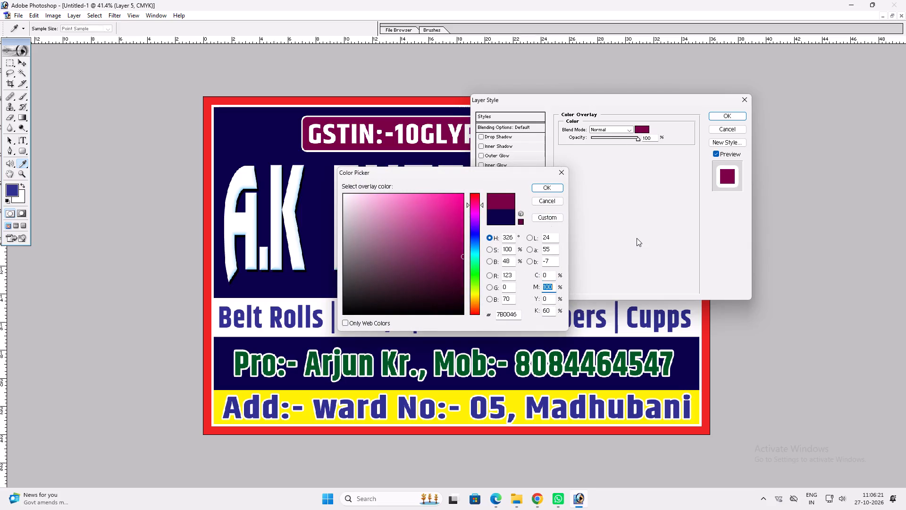
key(0)
key(Tab)
text(100)
key(Tab)
key(0)
key(Return)
key(Return)
key(v)
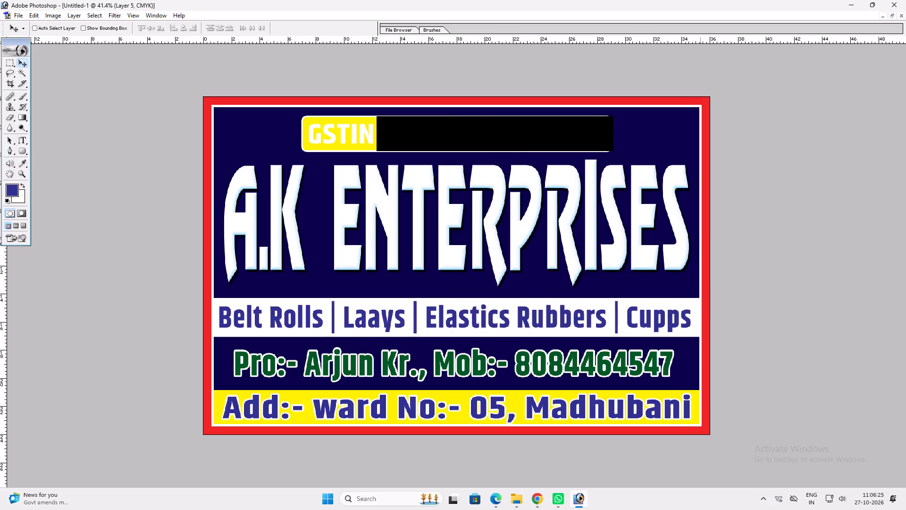
Copy the layer style of the red outer border and paste it onto the GSTIN text.
ctrl+click(704, 239)
key(alt+l)
key(alt+y)
key(alt+c)
key(t)
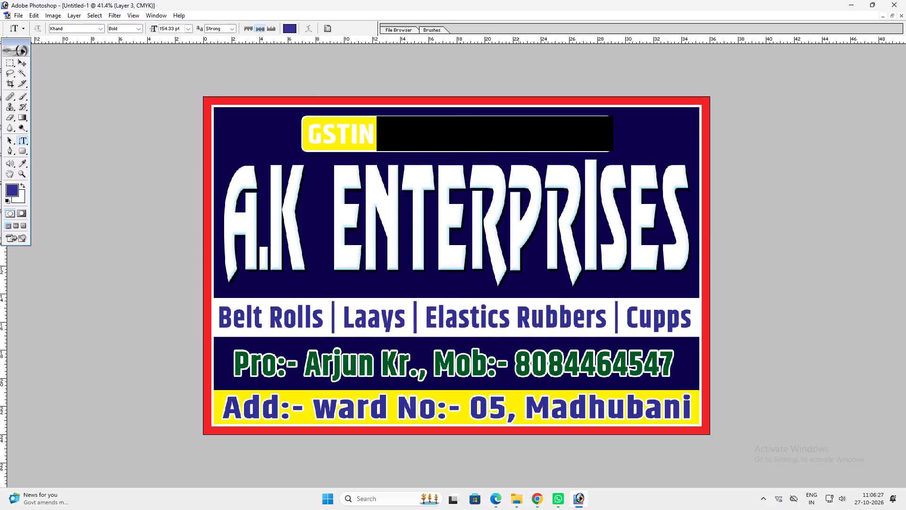
click(518, 135)
key(Return)
key(alt+l)
key(alt+y)
text(pv)
key(v)
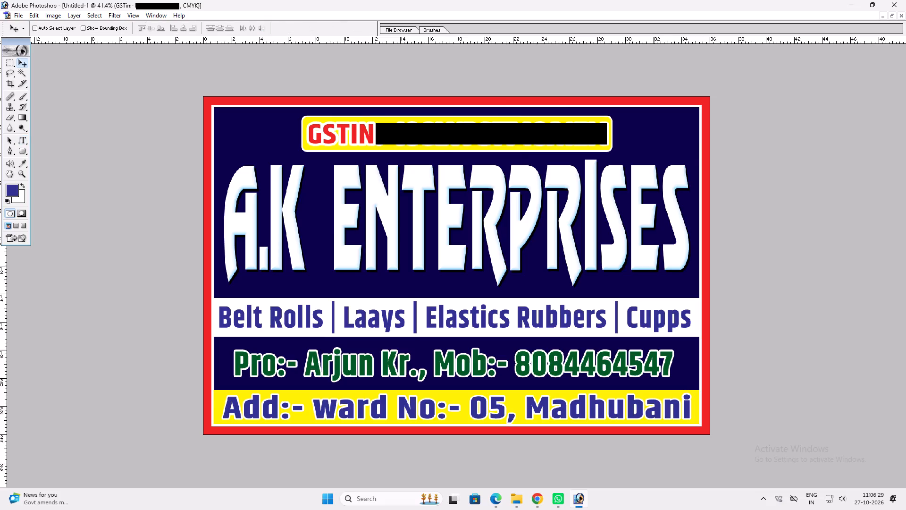
Copy the navy inner panel's layer style and paste it onto the red outer border.
right_click(653, 134)
click(664, 138)
key(alt+l)
key(alt+y)
key(alt+c)
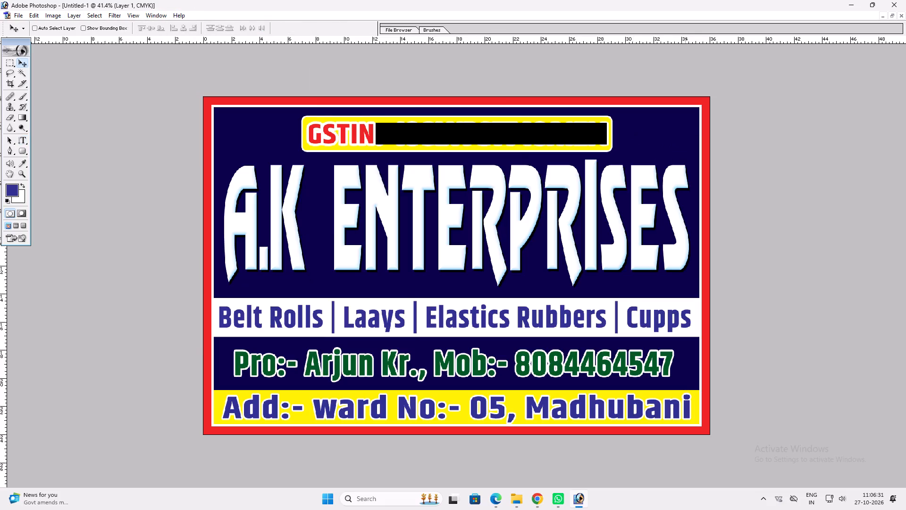
ctrl+click(706, 103)
key(alt+l)
key(alt+y)
key(alt+p)
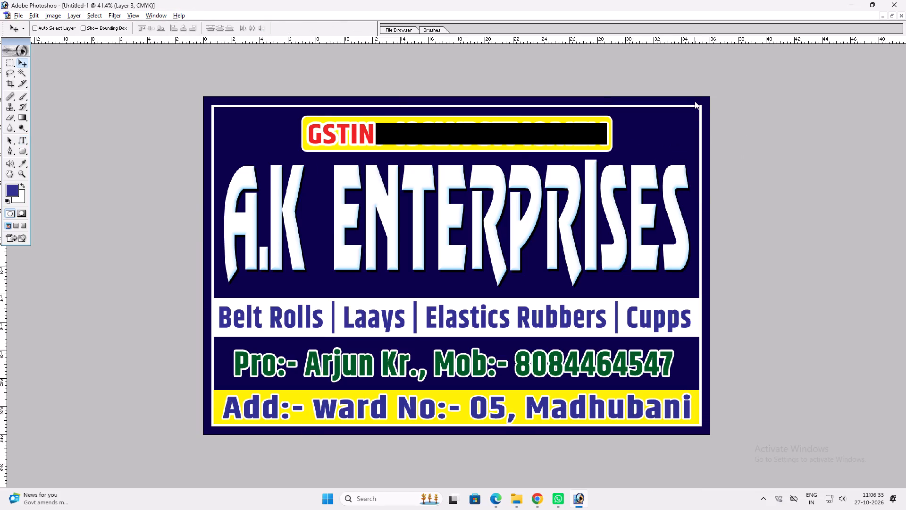
Paste the copied navy layer style onto the product line text.
ctrl+click(596, 310)
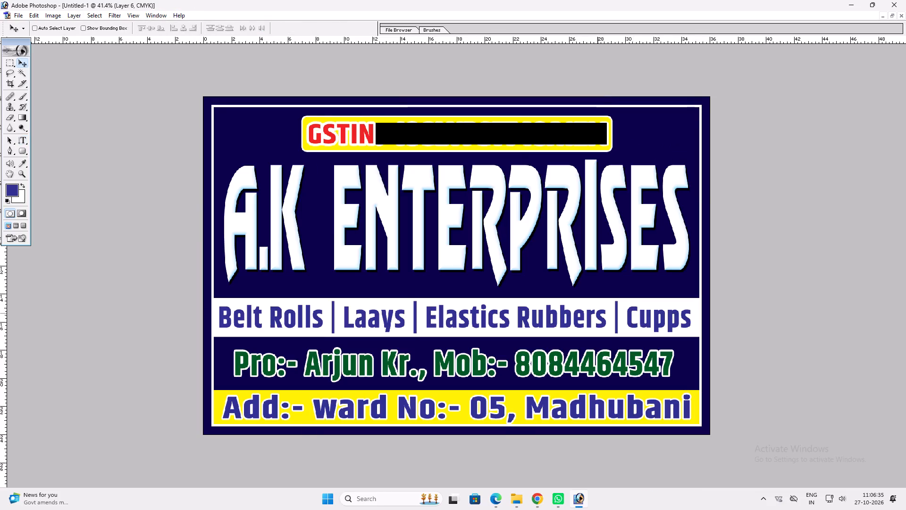
ctrl+click(598, 313)
key(alt+l)
key(alt+y)
text(pvv)
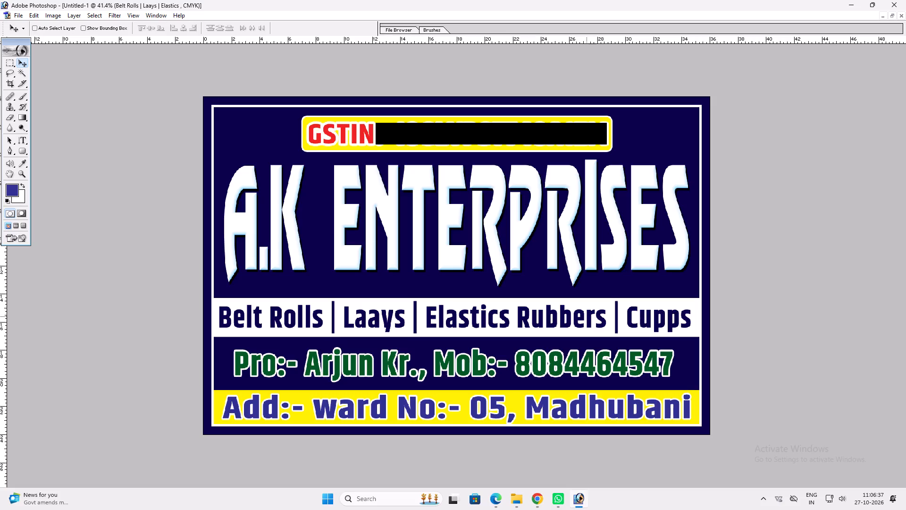
key(v)
Change the proprietor line's colour overlay to white.
ctrl+click(536, 360)
key(alt+l)
key(alt+y)
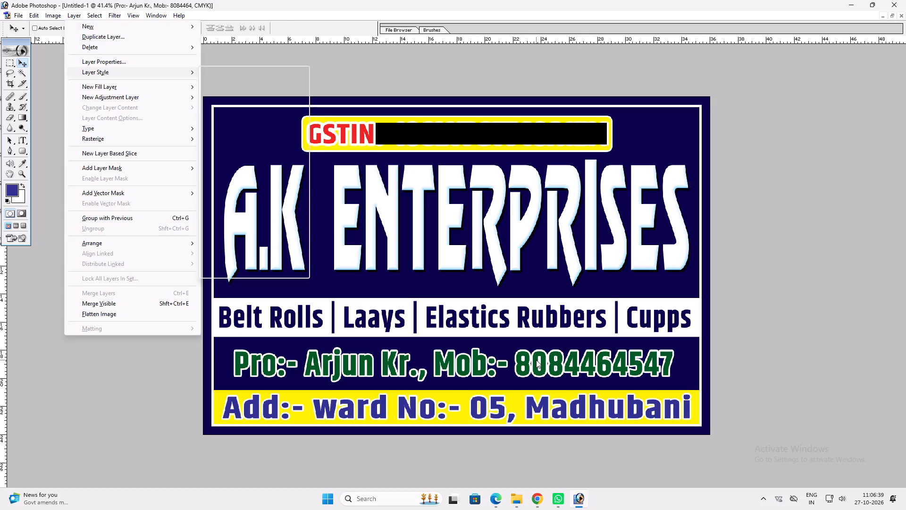
key(n)
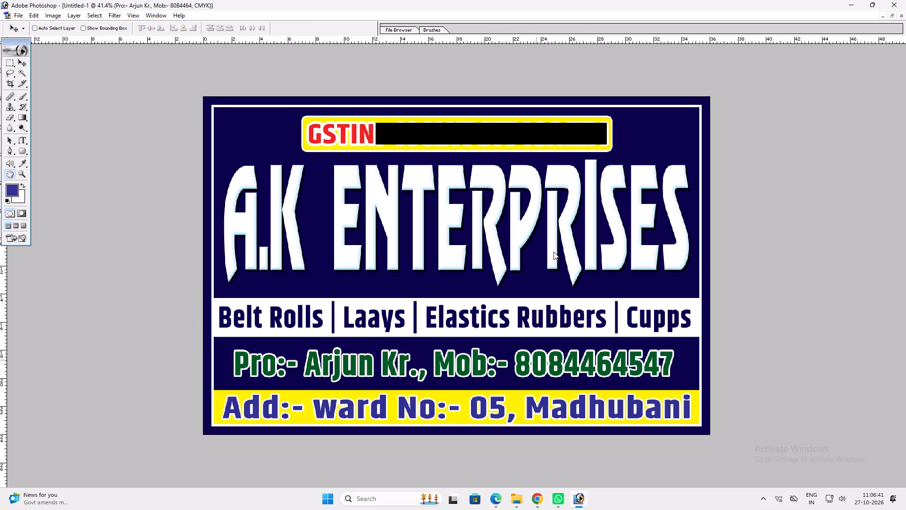
click(523, 213)
click(643, 131)
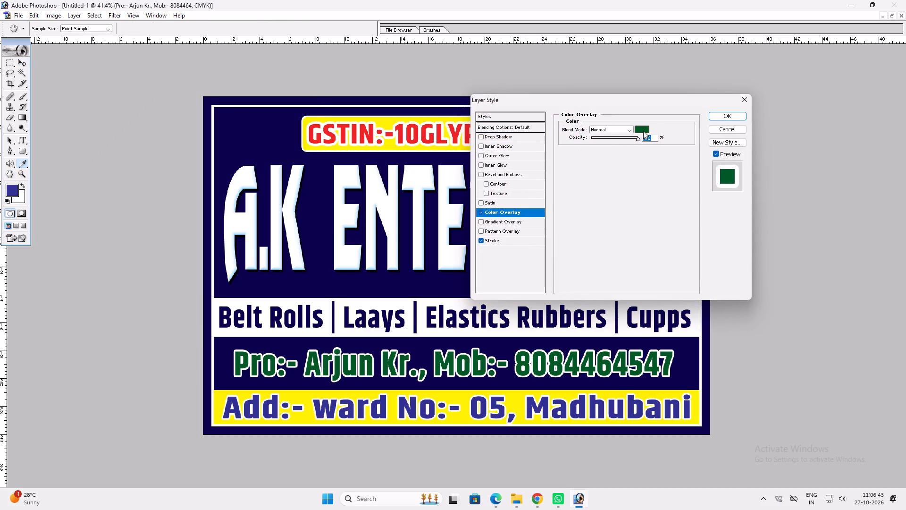
drag(399, 244, 210, 102)
key(Return)
key(Return)
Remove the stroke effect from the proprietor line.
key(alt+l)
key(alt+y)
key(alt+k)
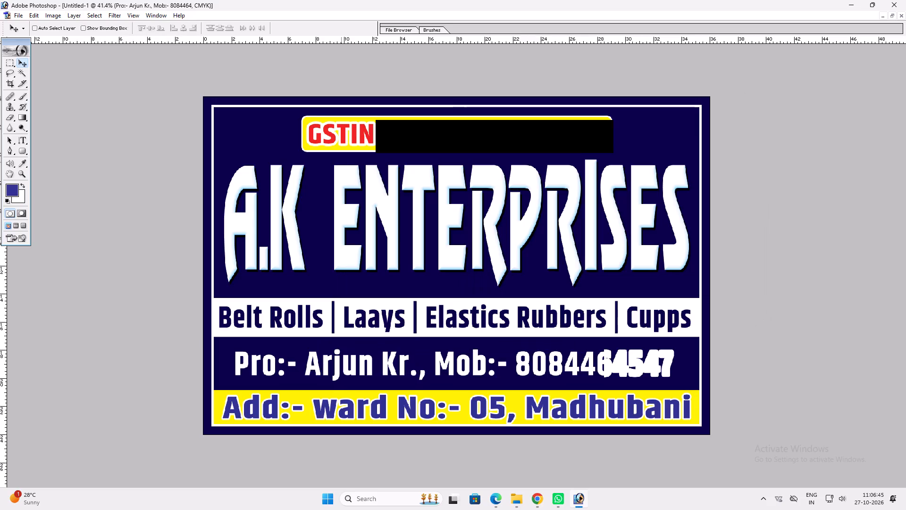
Change the proprietor line's colour overlay to the red sampled from the GSTIN text.
key(alt+l)
key(alt+y)
key(n)
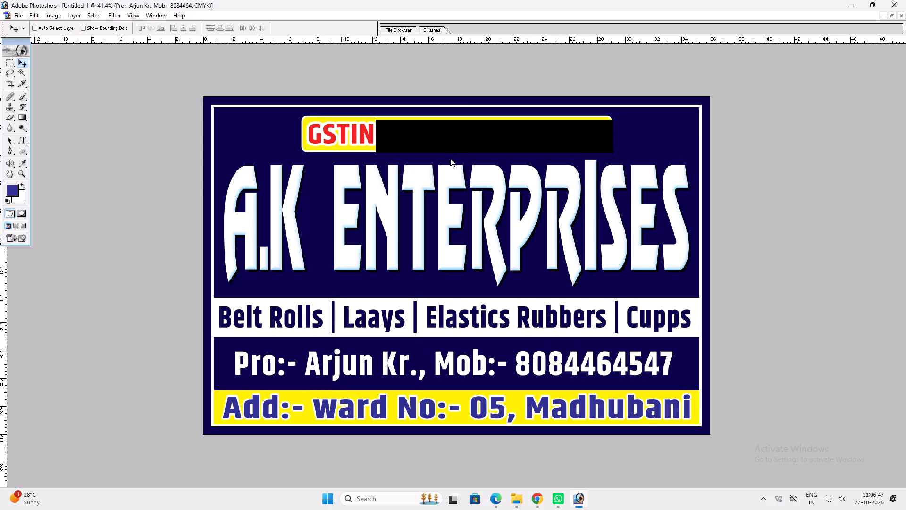
click(520, 212)
click(639, 128)
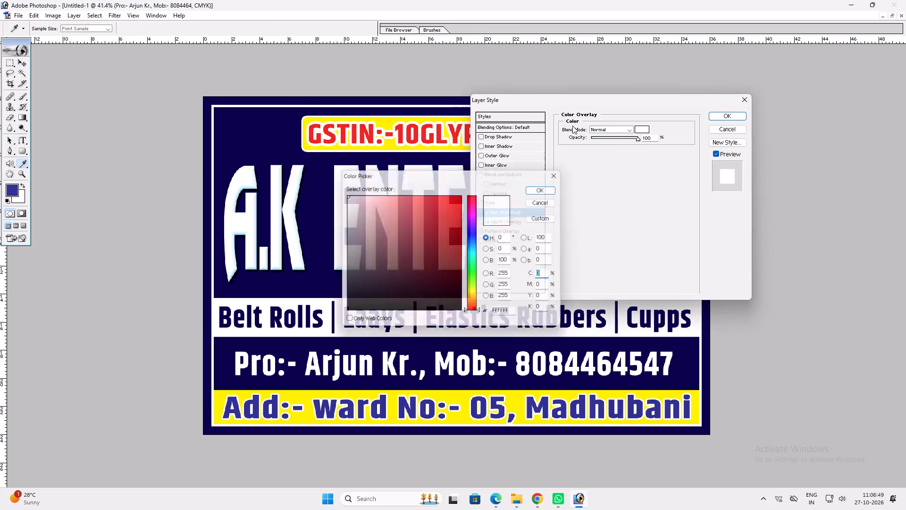
click(415, 129)
key(Return)
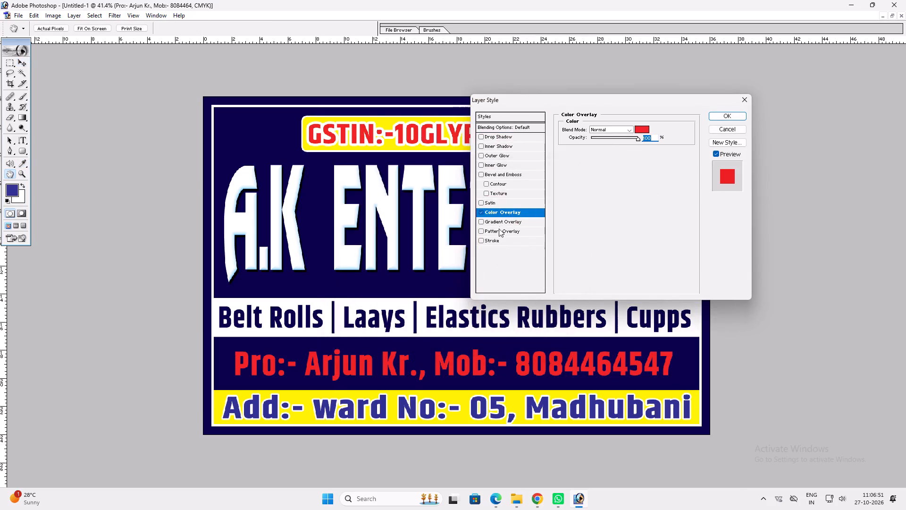
Add a white outside stroke to the proprietor line's text.
click(493, 242)
click(582, 182)
drag(393, 240, 216, 95)
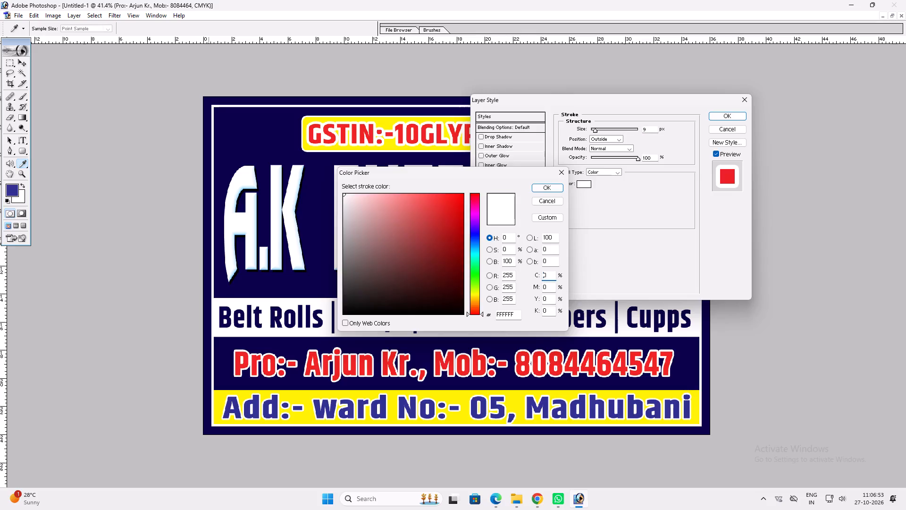
key(Return)
scroll(529, 205, up, 1)
key(Return)
key(v)
Paste the copied navy layer style onto the address line in the yellow strip.
ctrl+click(532, 401)
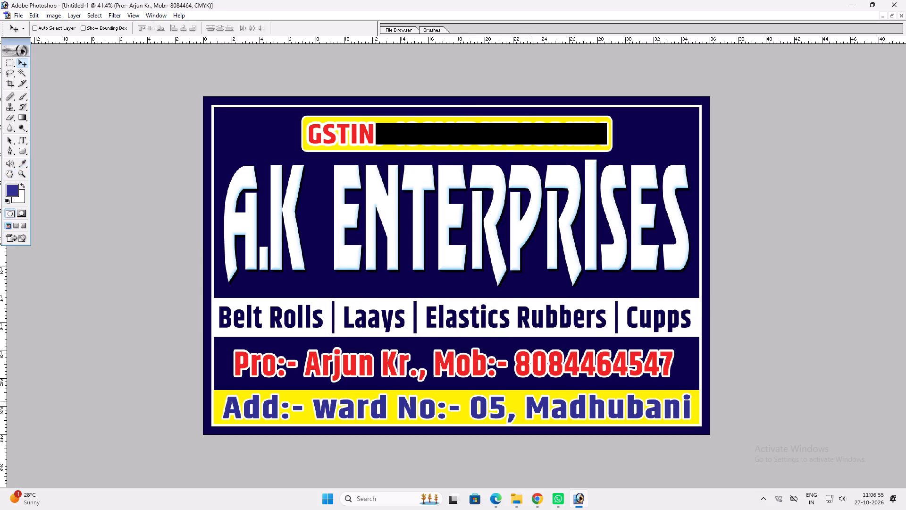
key(alt+l)
key(alt+y)
text(pv)
Thicken the address line's stroke and change its colour to white.
key(alt+l)
key(alt+y)
key(k)
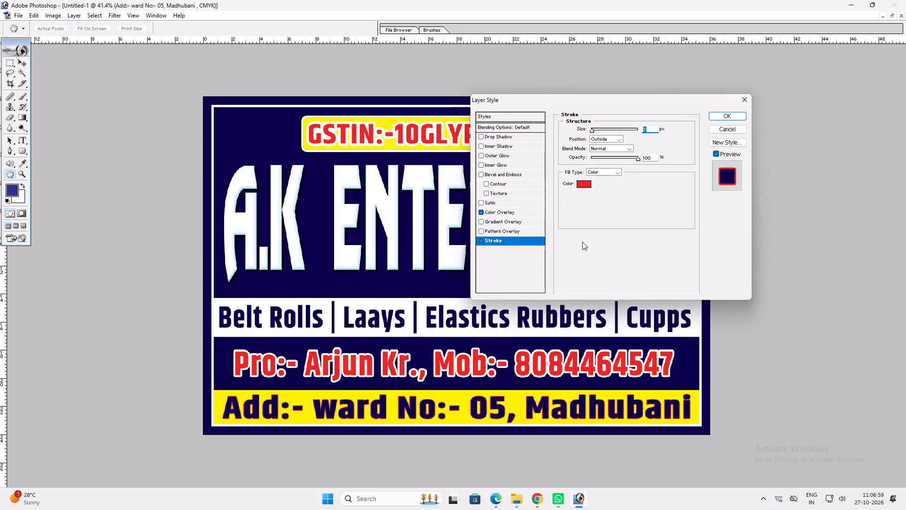
scroll(582, 242, up, 4)
click(582, 188)
click(581, 181)
drag(383, 243, 247, 112)
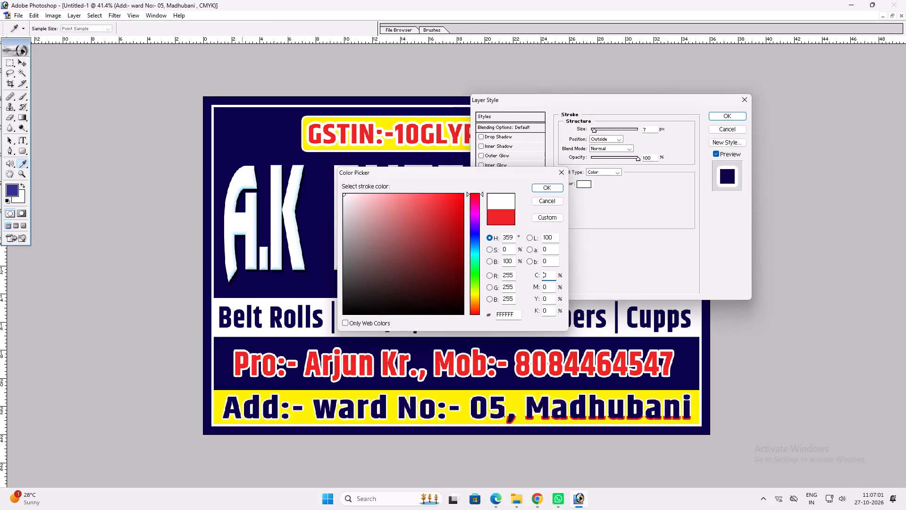
key(Return)
scroll(596, 225, up, 3)
key(Return)
key(v)
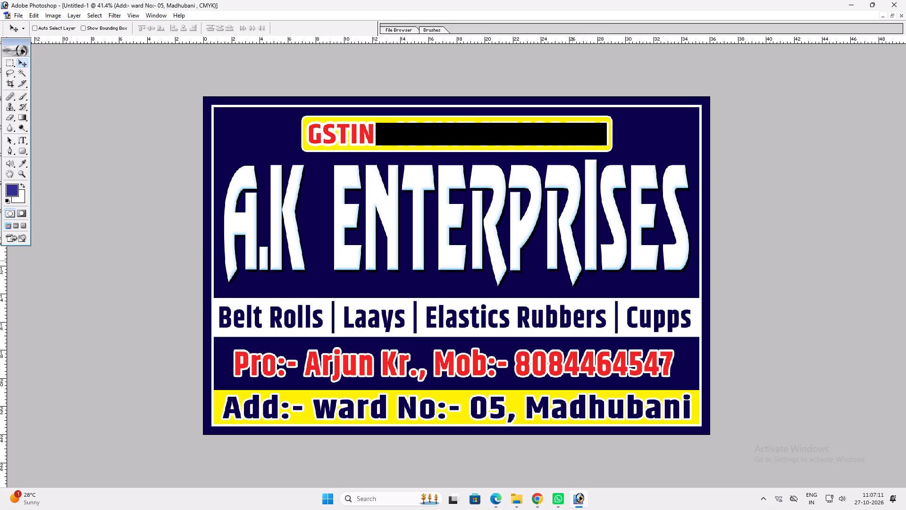
Change the stroke of the navy inner panel (Layer 1) to a dark colour.
ctrl+click(575, 150)
key(alt+l)
key(alt+y)
key(alt+k)
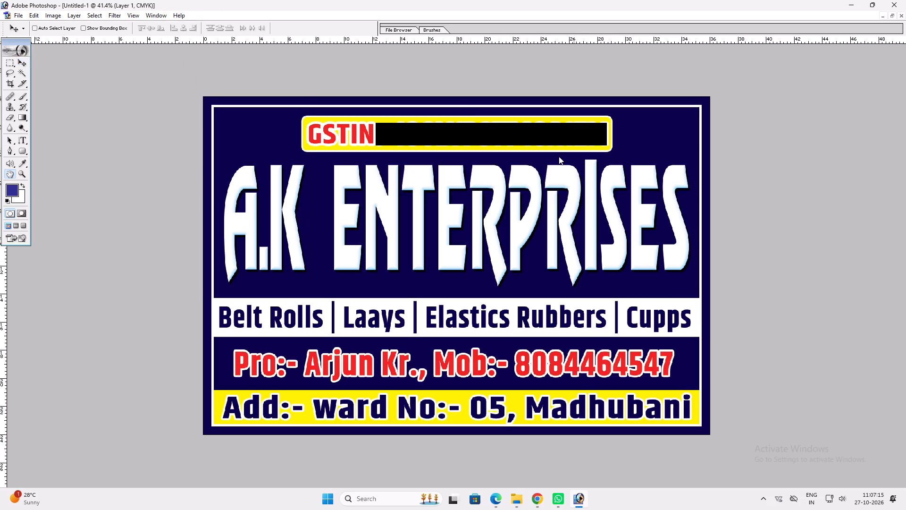
click(589, 176)
click(587, 182)
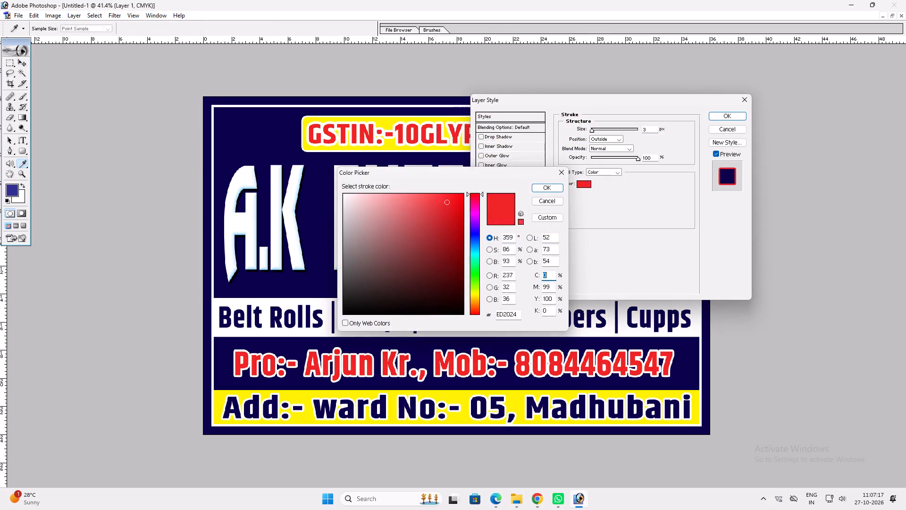
drag(410, 295, 560, 338)
key(Return)
key(Return)
key(Return)
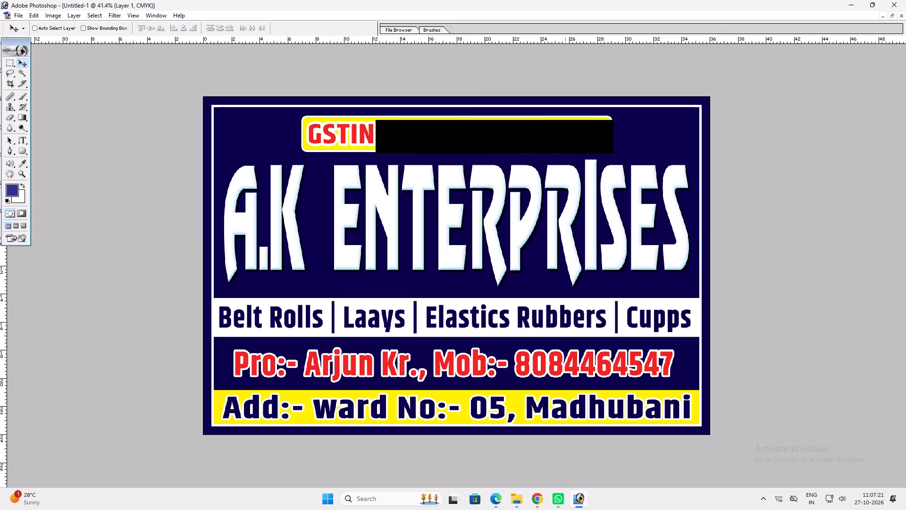
Save the banner as a layered TIFF in the 27.10.2026 folder, naming it "A.k EnterPrises 3x2= 1 pc DStr".
key(ctrl+shift+s)
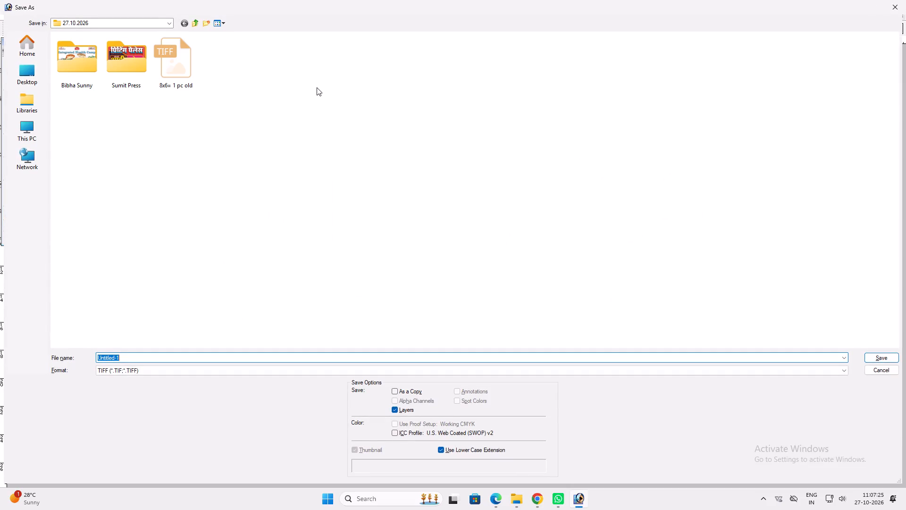
key(shift+a)
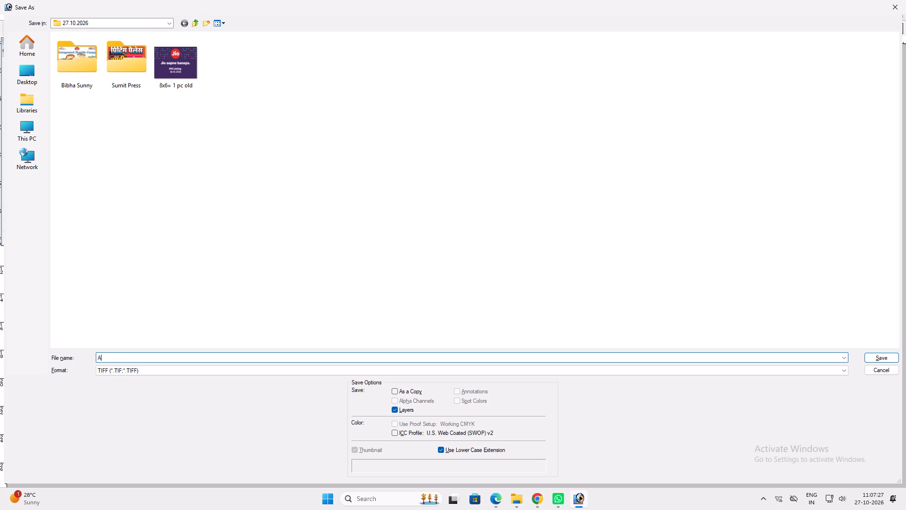
text(.k EnterPrises)
key(space)
key(x)
key(BackSpace)
text(3x2= 1 pc DStr)
key(space)
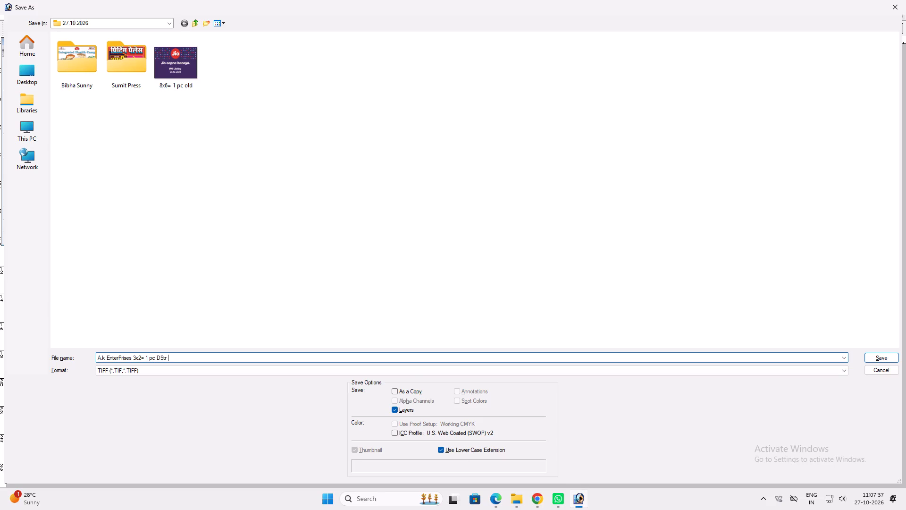
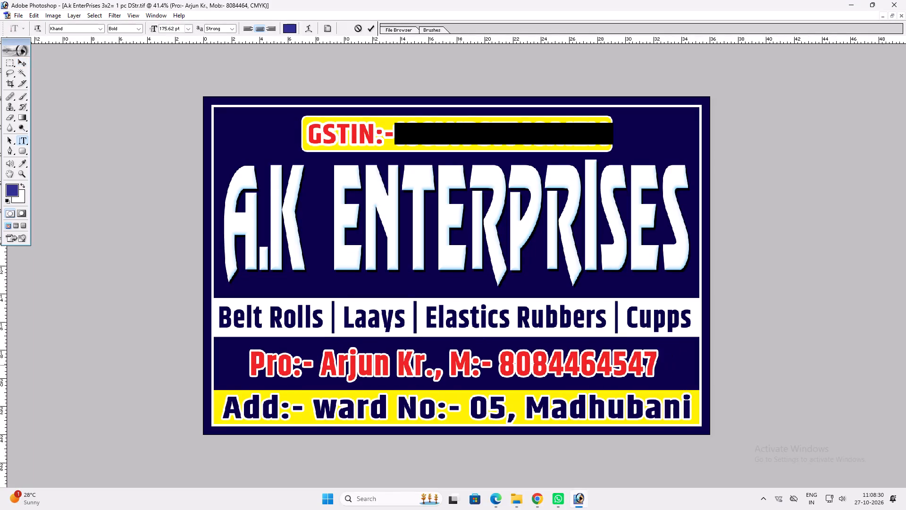
Delete the letter "M" from the label before the mobile number in the red proprietor line.
drag(461, 365, 452, 364)
key(BackSpace)
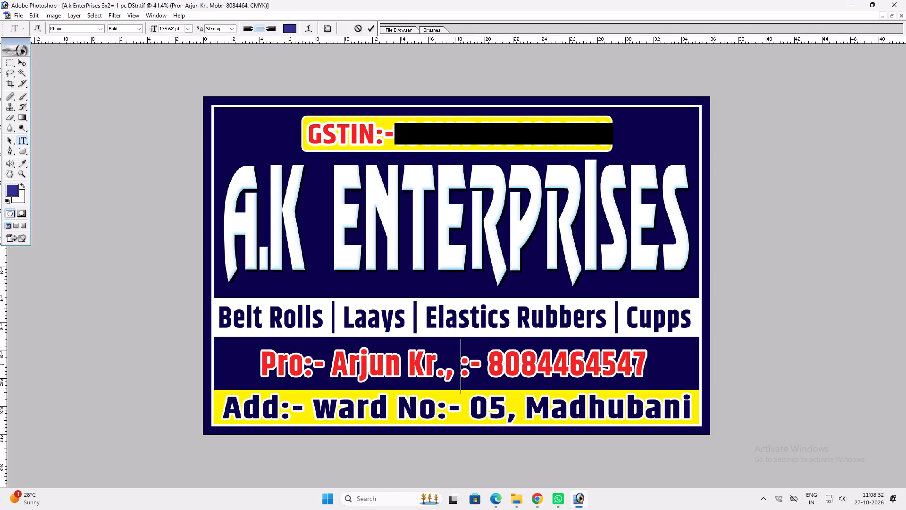
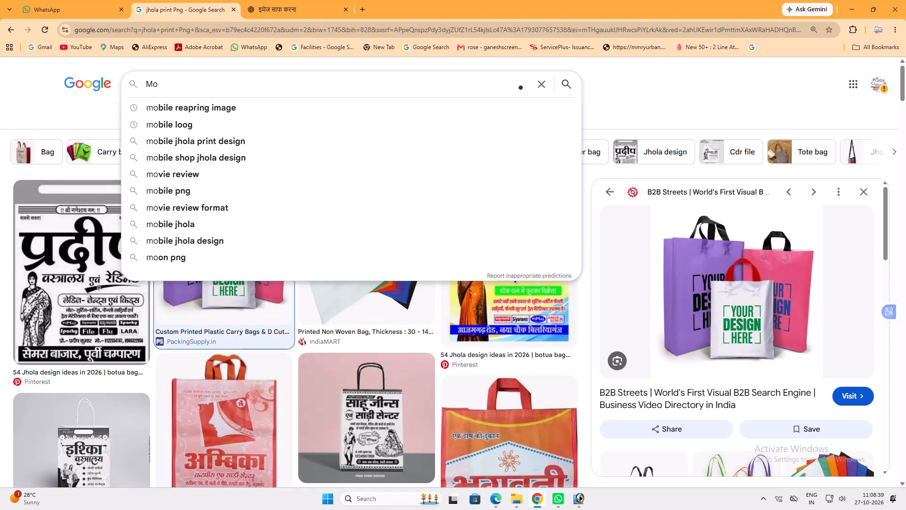
Search Google Images for "Mobile Logo".
text(bile L)
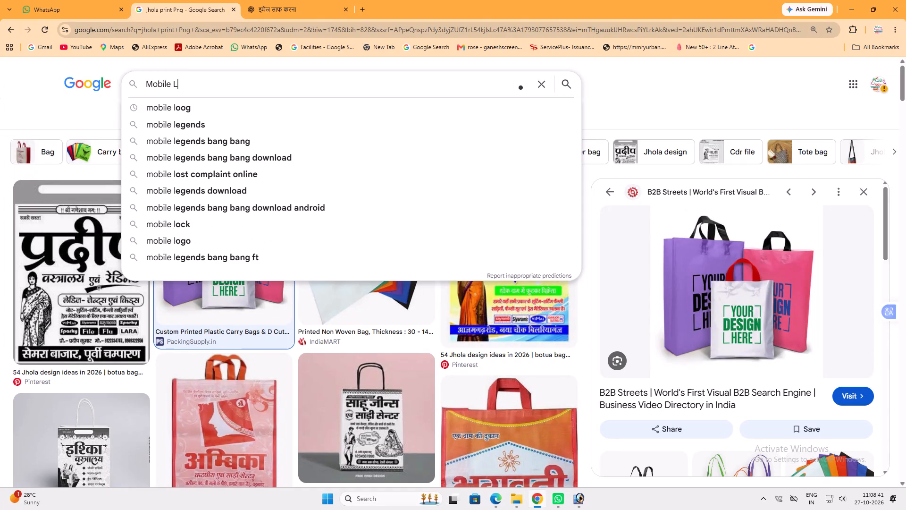
text(ogo)
key(Return)
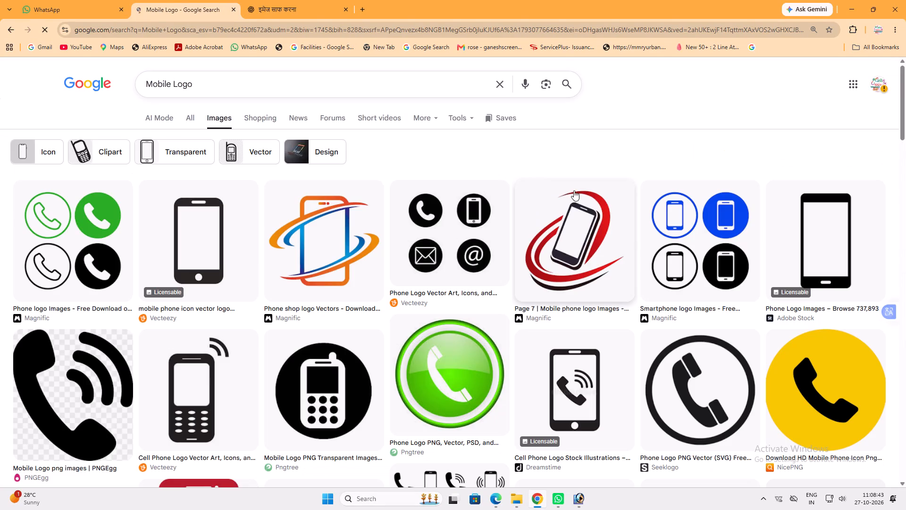
Browse the phone icon results and copy the black old mobile phone icon with an antenna from Dreamstime.
click(204, 384)
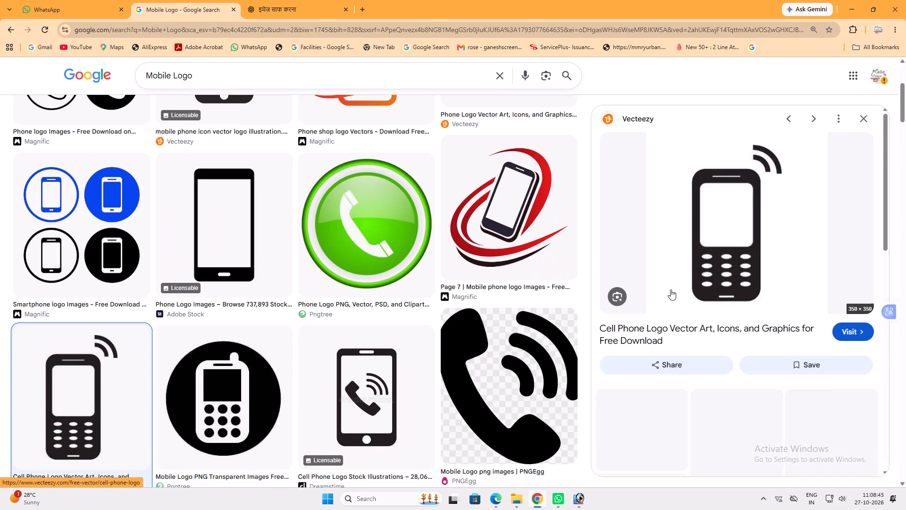
scroll(763, 188, down, 4)
click(736, 226)
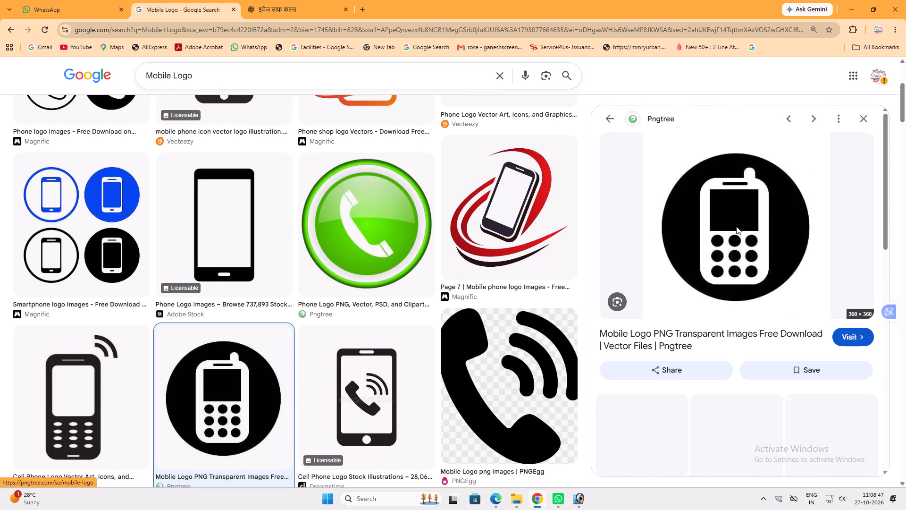
scroll(735, 246, down, 3)
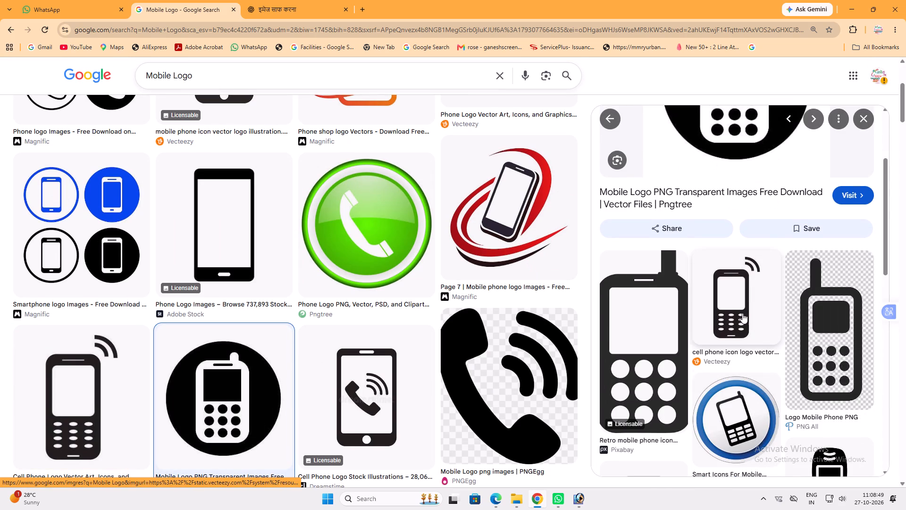
scroll(743, 314, down, 4)
scroll(787, 288, up, 3)
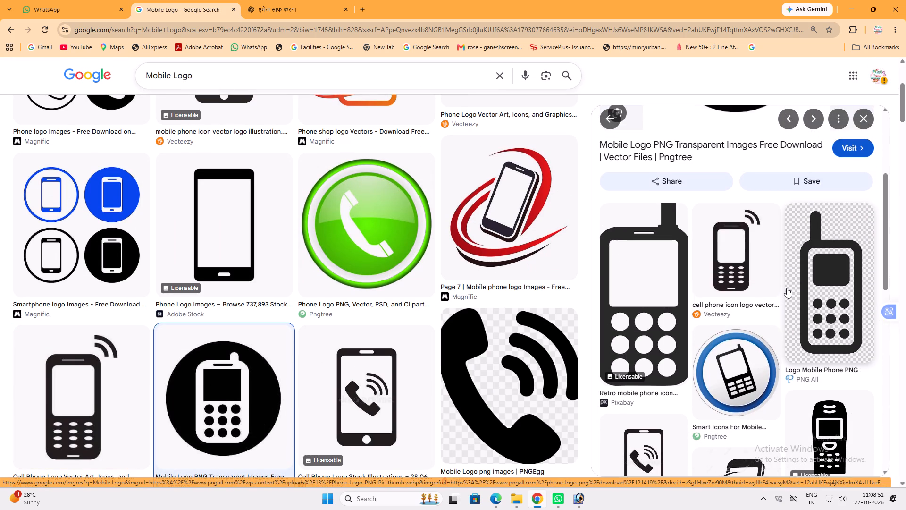
click(10, 33)
scroll(710, 375, down, 5)
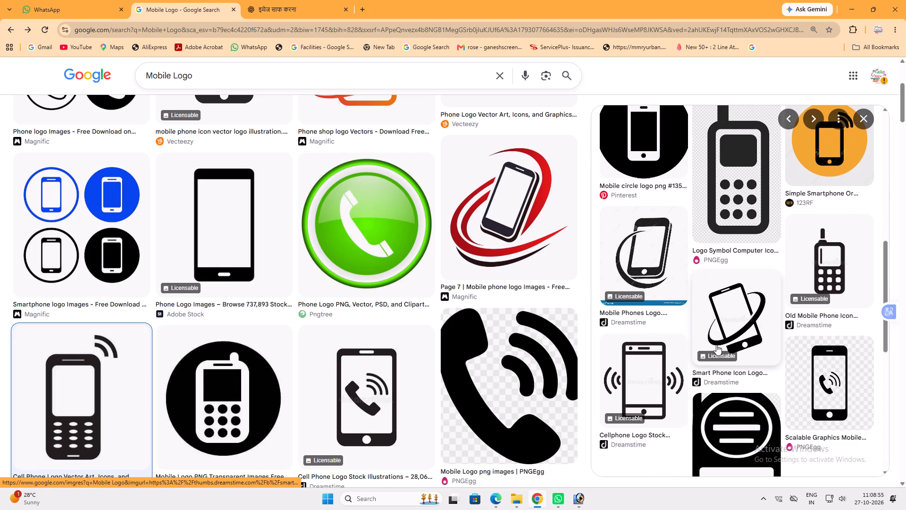
click(812, 277)
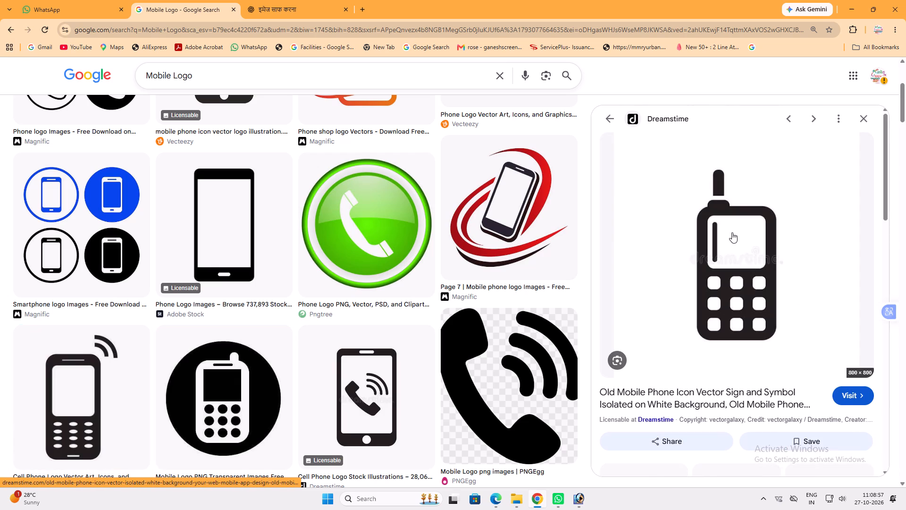
right_click(731, 229)
click(776, 376)
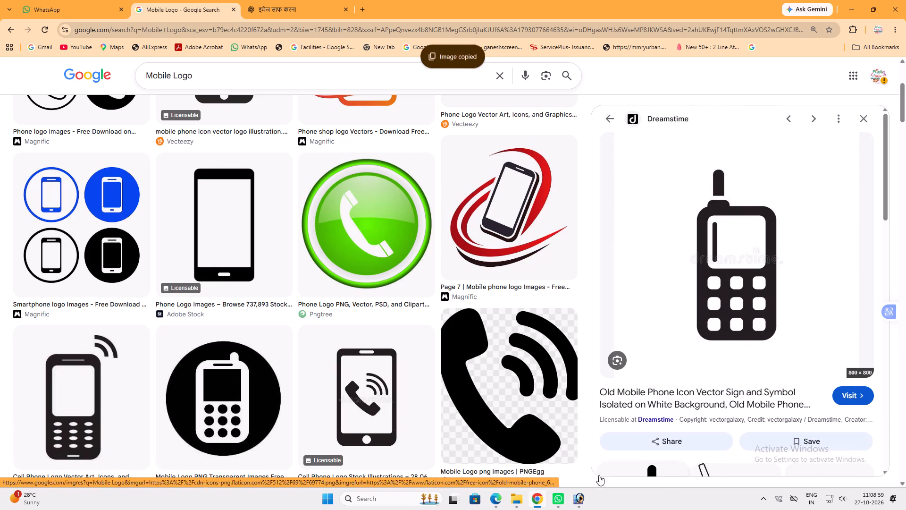
Switch to Photoshop, paste the phone icon into the banner and delete the white background around the phone.
click(581, 496)
key(ctrl+v)
key(Return)
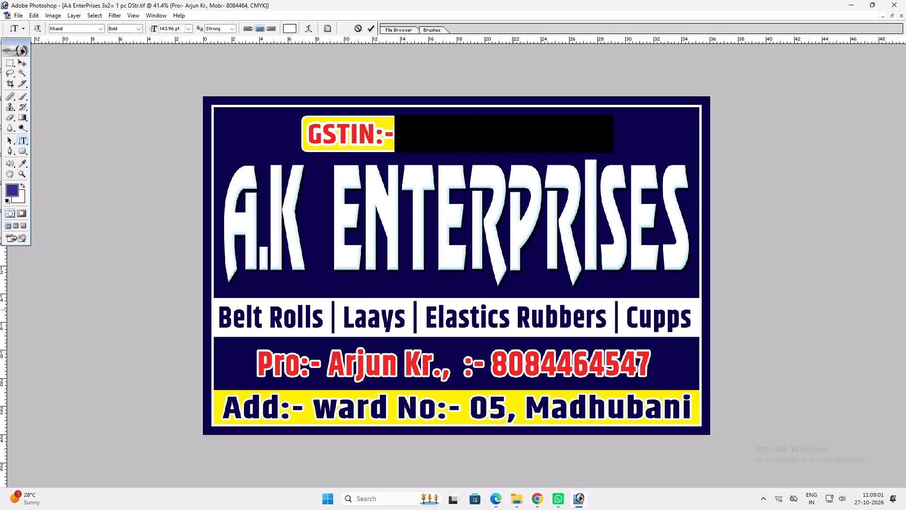
key(ctrl+v)
key(w)
click(510, 281)
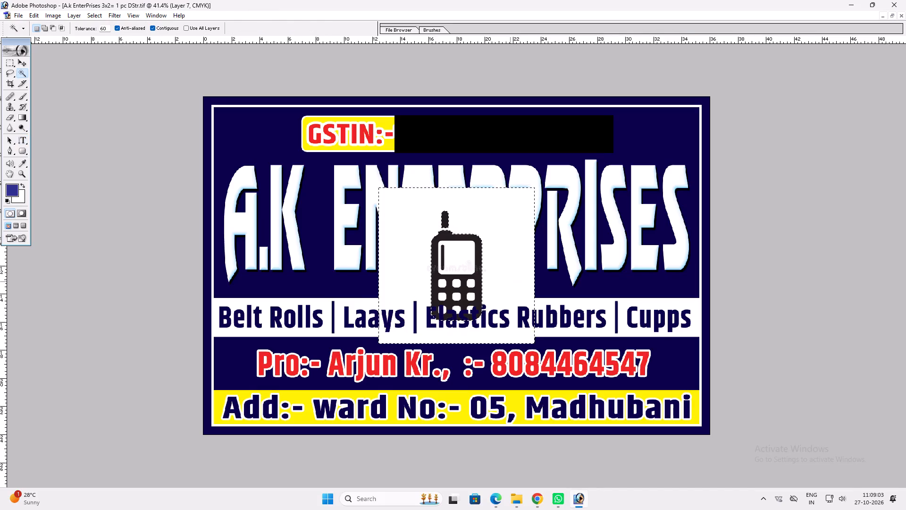
key(Delete)
key(Delete)
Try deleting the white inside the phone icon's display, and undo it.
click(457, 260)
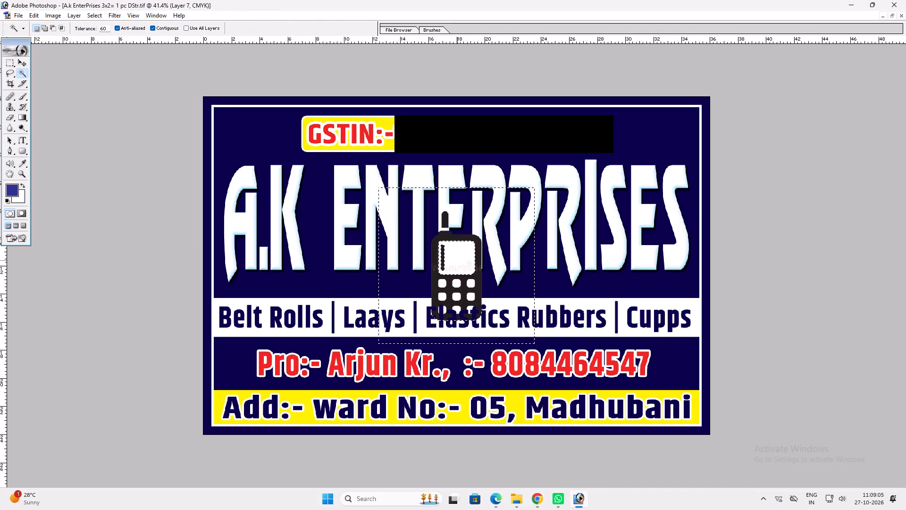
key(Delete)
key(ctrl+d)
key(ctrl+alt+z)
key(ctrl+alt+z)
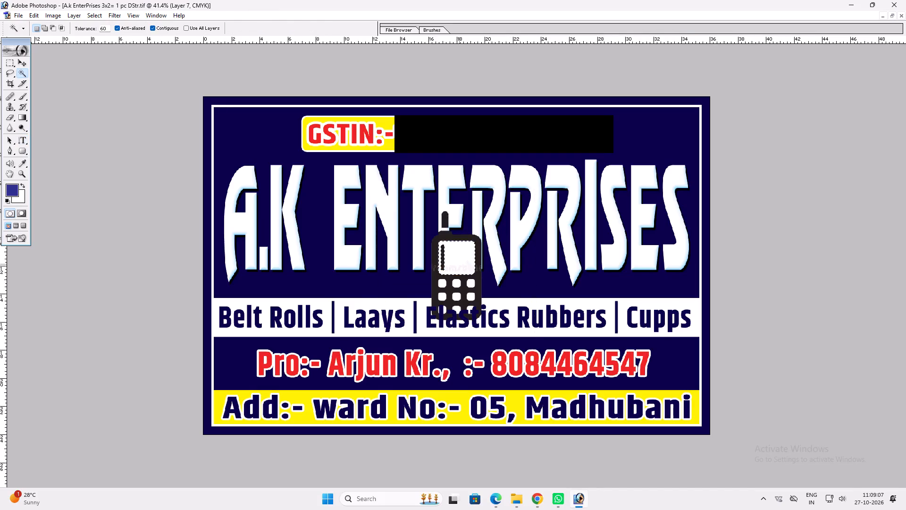
Clear the selection and scale the phone icon down to less than half its size.
key(ctrl+d)
key(ctrl+t)
shift+drag(431, 214, 467, 278)
key(shift+Return)
Adjust the phone icon's Levels with the black input level at 26.
key(v)
key(ctrl+l)
click(547, 296)
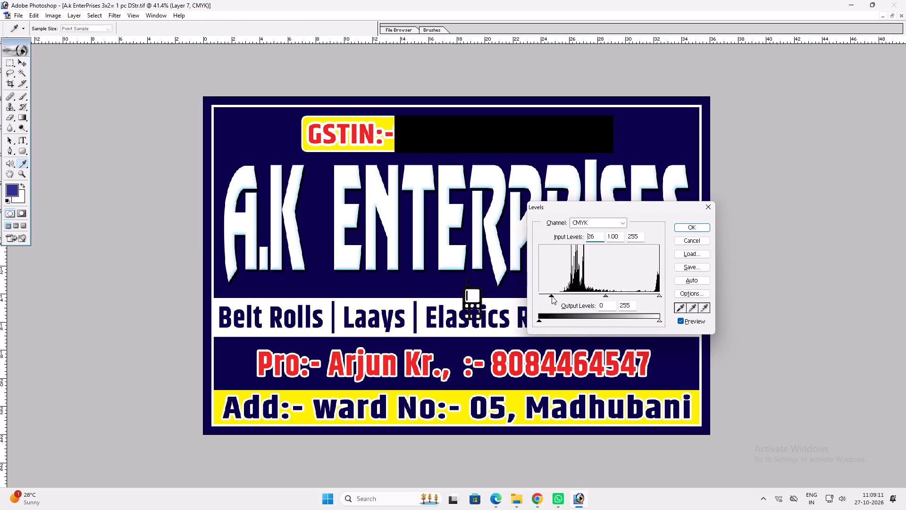
key(Return)
Bring the phone icon to the front and place it over the ":-" before the mobile number in the red proprietor line.
key(v)
key(v)
drag(487, 281, 520, 328)
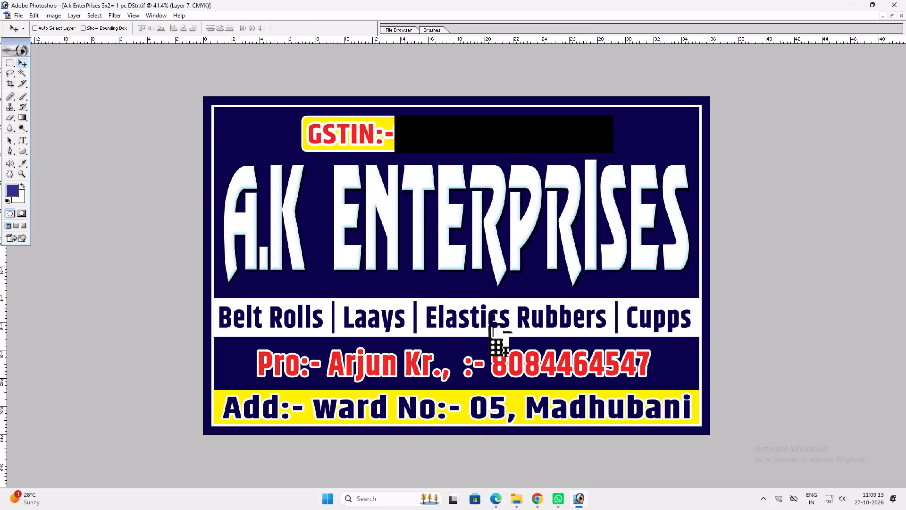
drag(520, 328, 525, 332)
key(ctrl+plus)
key(ctrl+plus)
key(space)
key(space)
key(space)
key(space)
drag(525, 332, 570, 87)
key(v)
key(space)
drag(589, 378, 566, 259)
key(v)
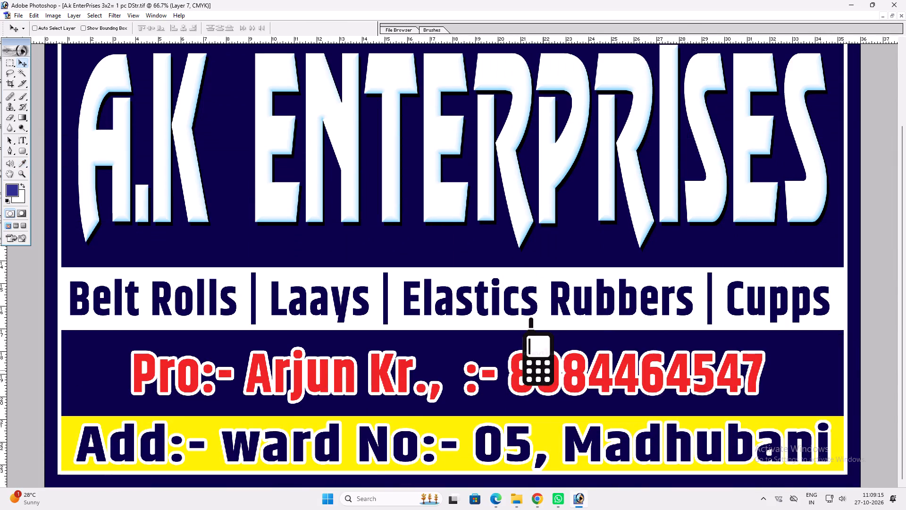
drag(542, 371, 561, 441)
key(ctrl+shift+bracketright)
key(ctrl+t)
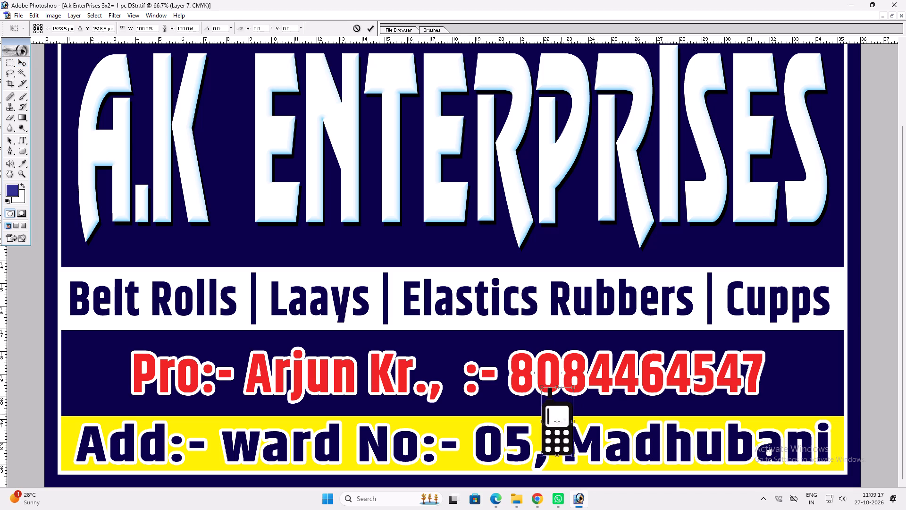
key(Return)
drag(554, 441, 463, 382)
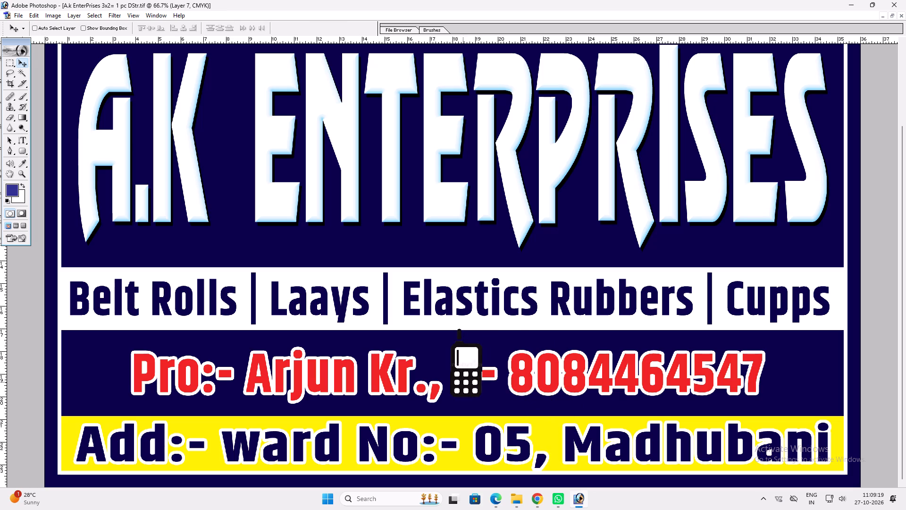
drag(463, 382, 451, 382)
Edit the red proprietor line, adding three spaces after the name's comma and deleting the ":-" before the mobile number.
key(t)
click(446, 387)
key(space)
key(space)
key(space)
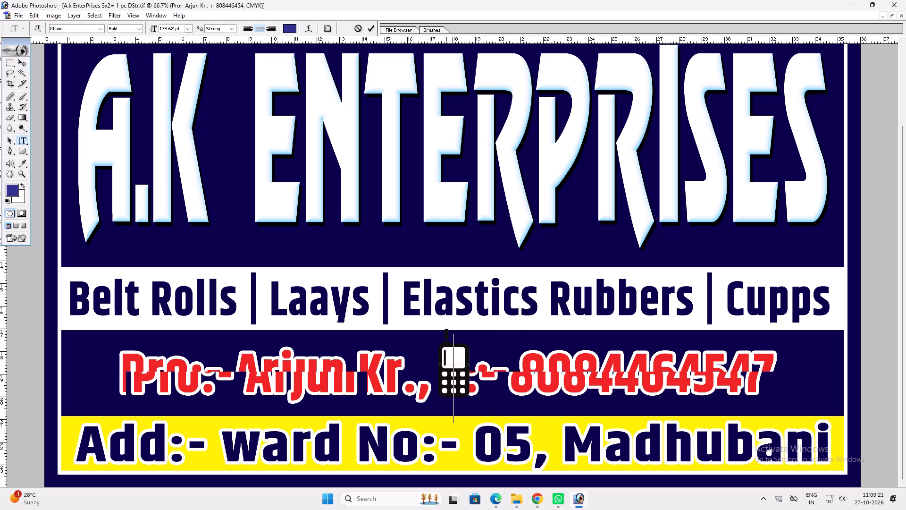
drag(520, 375, 481, 372)
key(BackSpace)
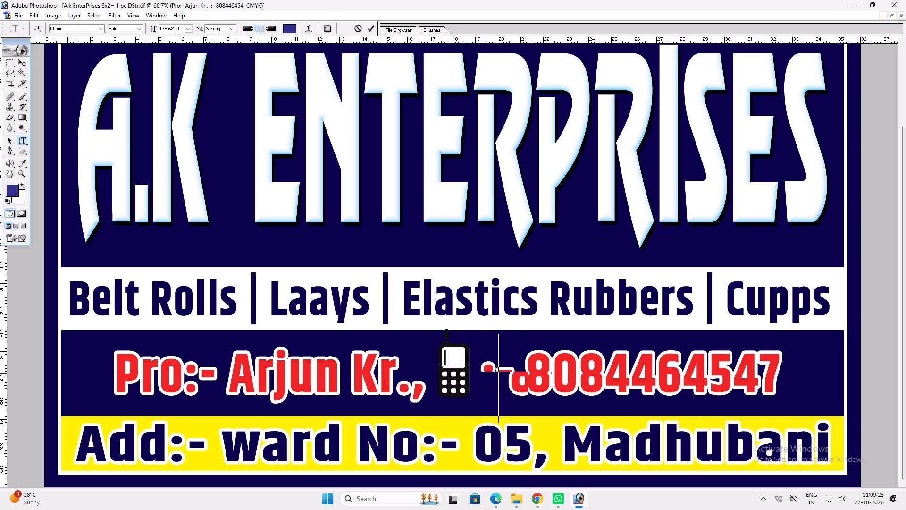
key(Return)
Move the phone icon into the gap between the proprietor's name and the mobile number.
key(v)
ctrl+click(461, 372)
drag(461, 372, 483, 378)
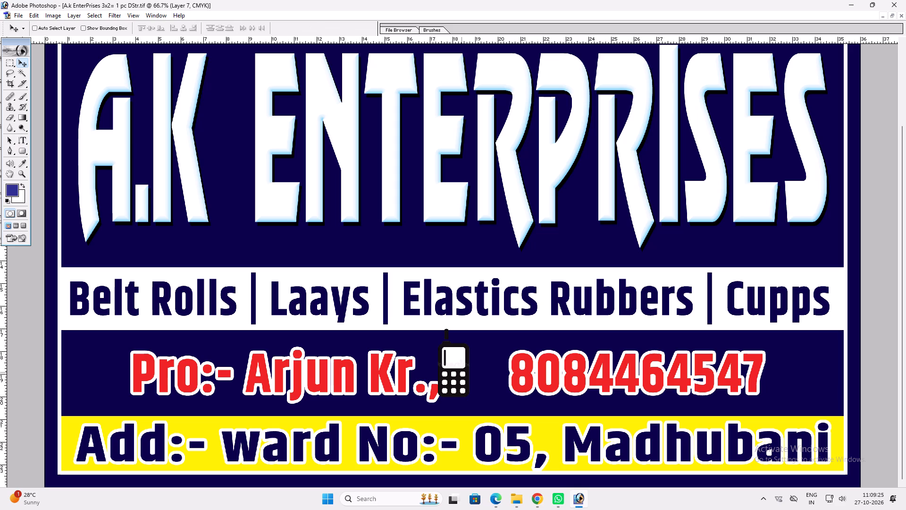
drag(483, 378, 484, 377)
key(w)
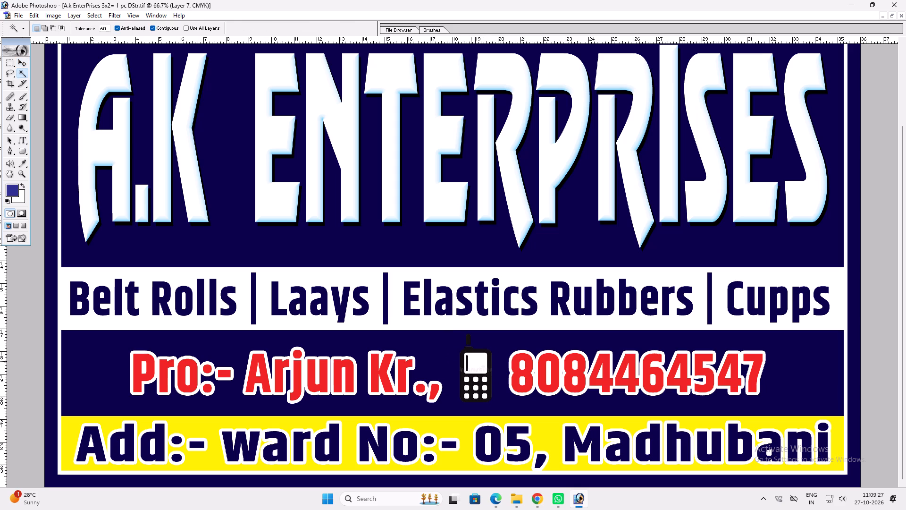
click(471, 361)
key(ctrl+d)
Add a white outside stroke around the phone icon.
key(alt+l)
key(alt+y)
key(k)
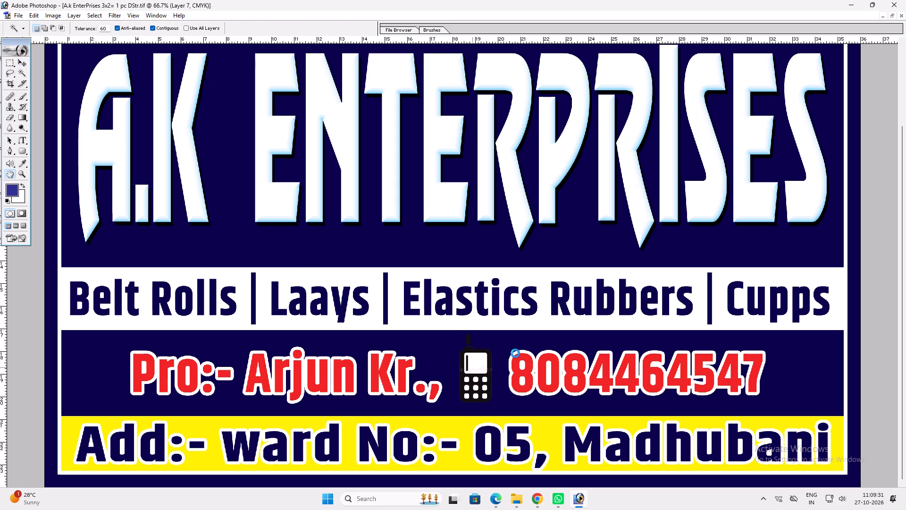
scroll(542, 263, up, 2)
click(579, 185)
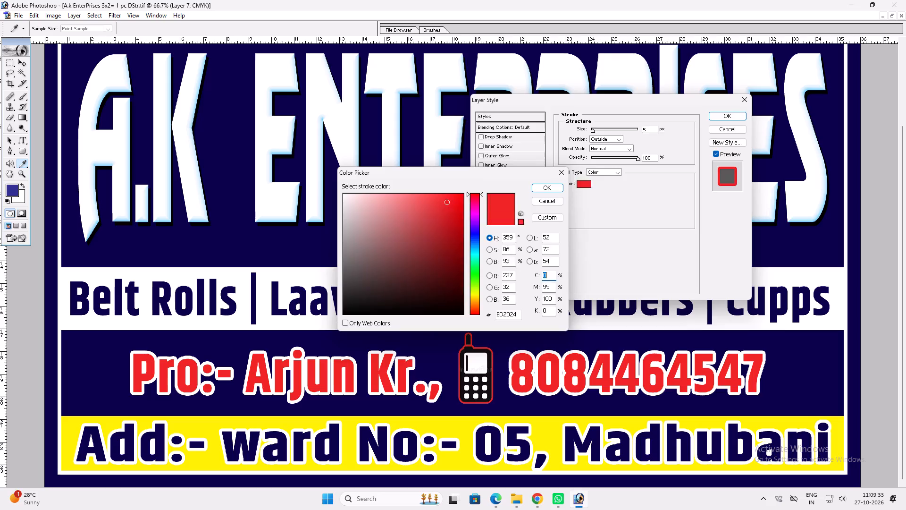
drag(397, 246, 229, 80)
key(Return)
scroll(676, 222, up, 1)
key(Return)
Widen the red proprietor line together with its phone icon and recentre it above the yellow address strip.
key(v)
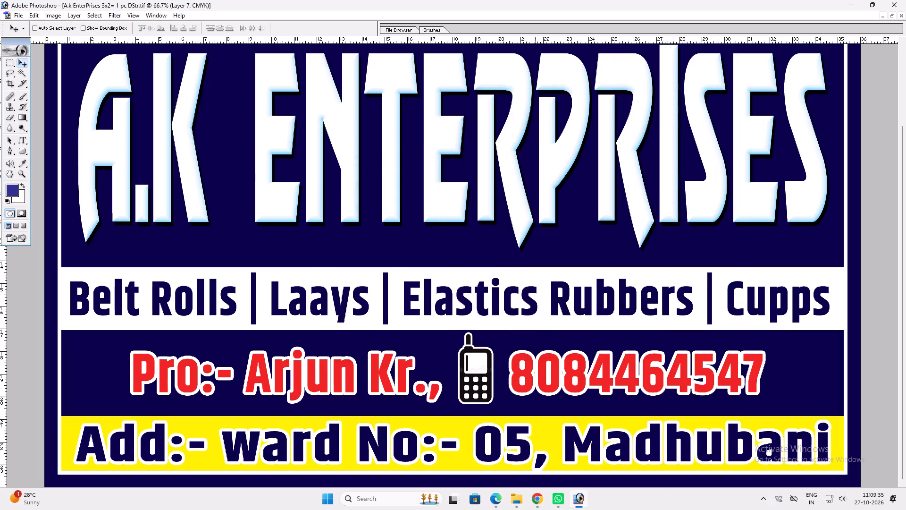
key(space)
key(space)
key(space)
key(space)
key(space)
key(space)
key(space)
key(space)
right_click(526, 400)
click(554, 403)
key(v)
ctrl+shift+click(514, 390)
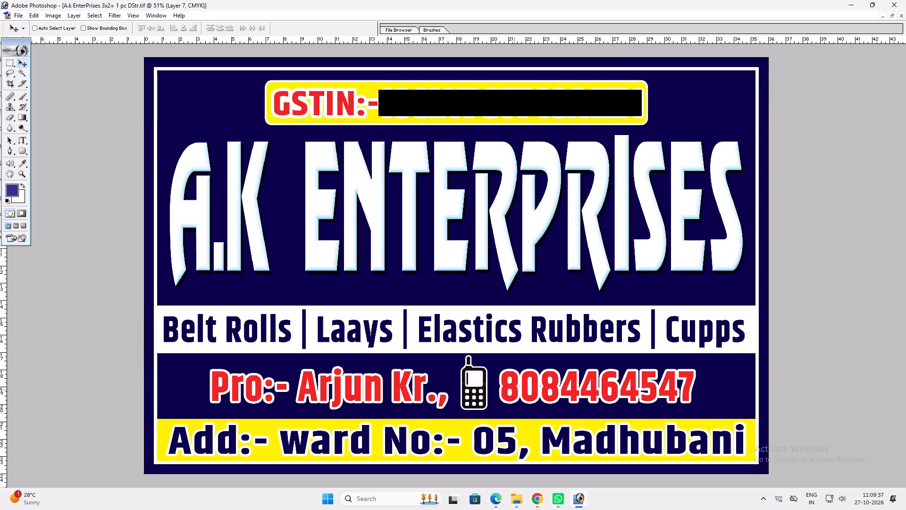
key(ctrl+t)
alt+shift+drag(691, 381, 726, 376)
key(Return)
key(v)
shift+drag(707, 377, 689, 377)
key(Down)
key(Down)
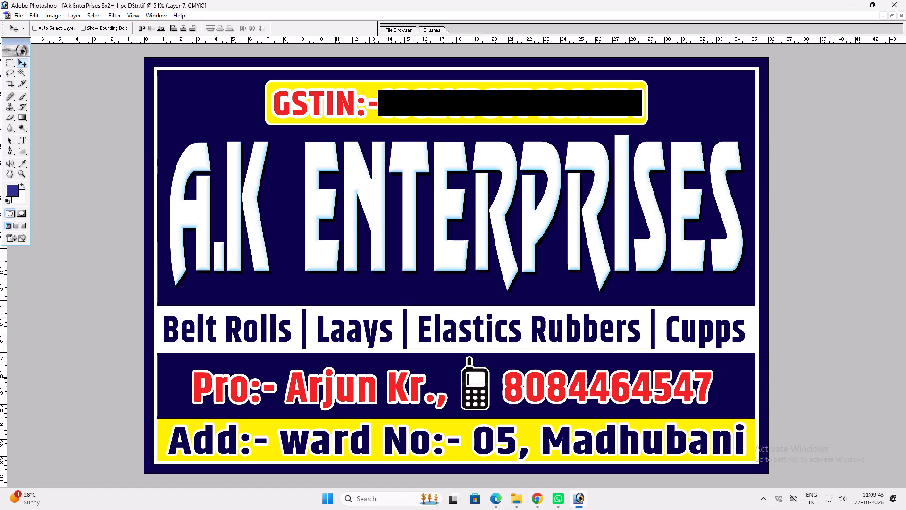
Save the banner file.
key(ctrl+s)
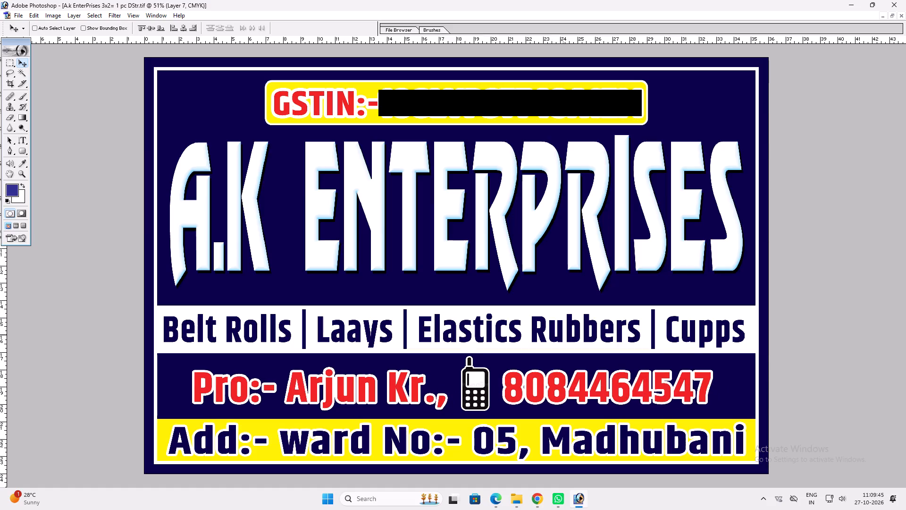
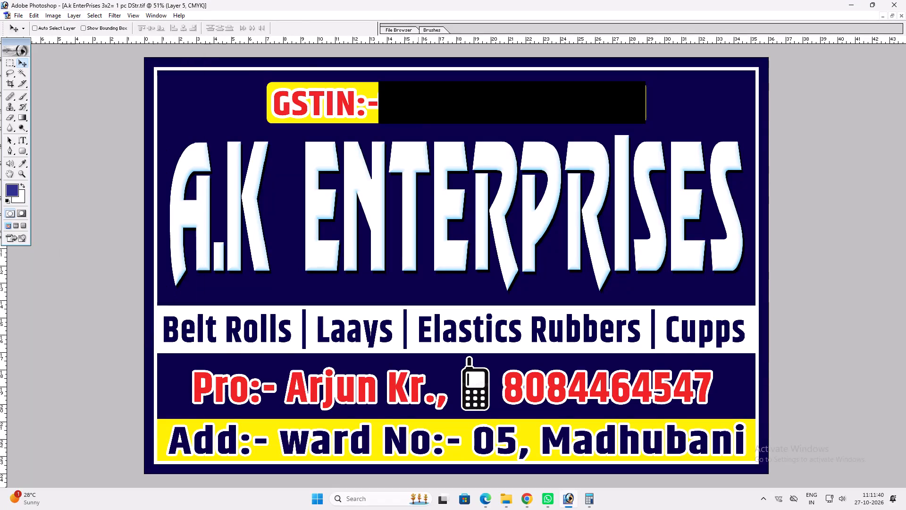
Apply a black 8 px outside stroke to the currently selected Layer 5.
key(alt+l)
key(alt+y)
key(k)
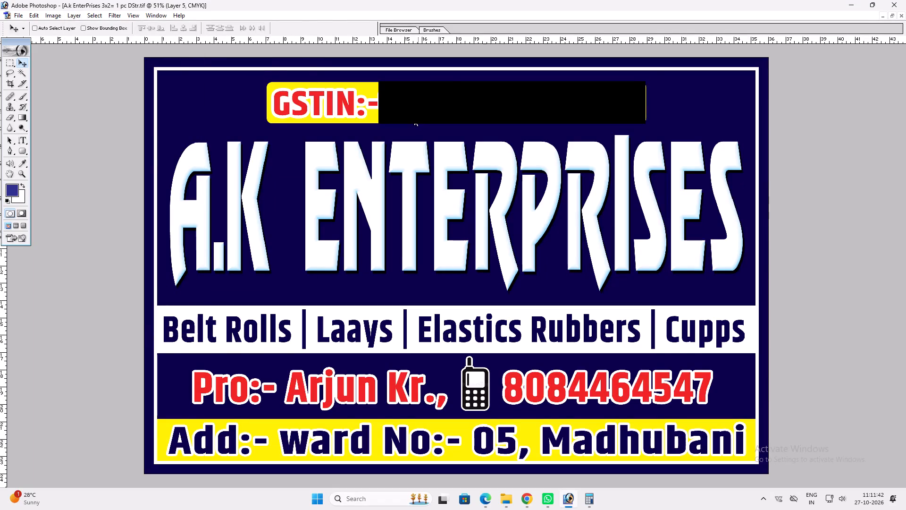
click(585, 187)
drag(428, 273, 630, 390)
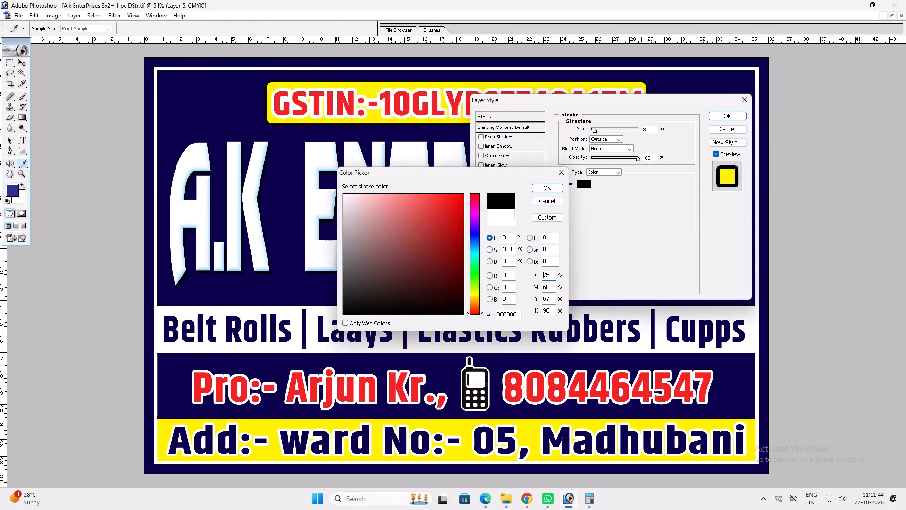
key(Return)
key(Return)
Save the A.K Enterprises banner file and close the document.
key(ctrl+s)
key(ctrl+w)
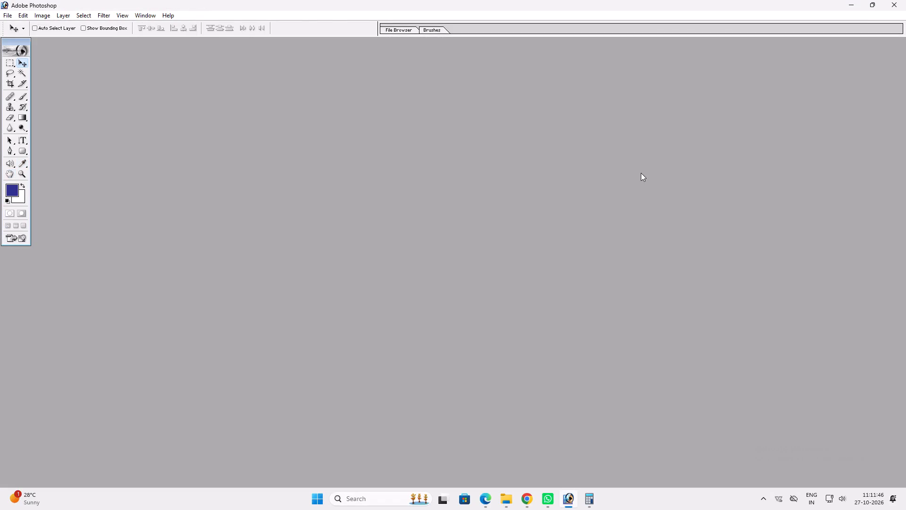
Switch to the Calculator and close it.
click(591, 504)
click(905, 0)
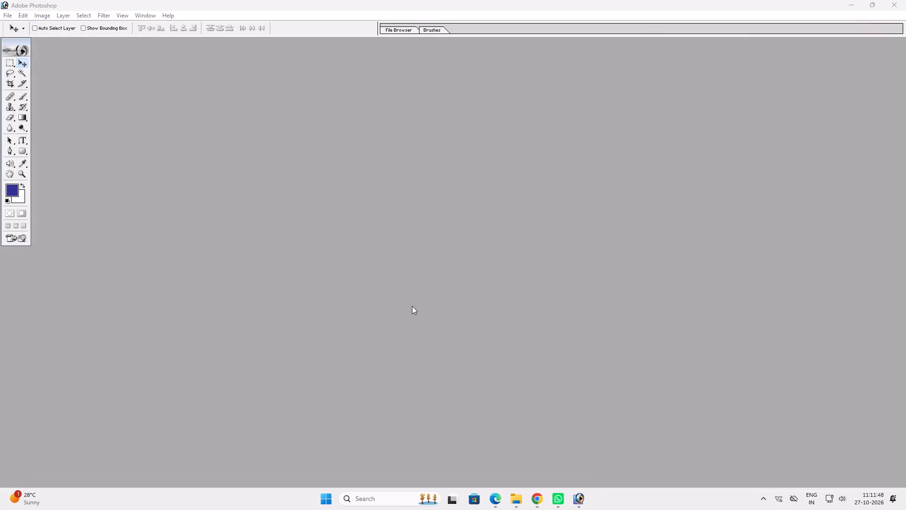
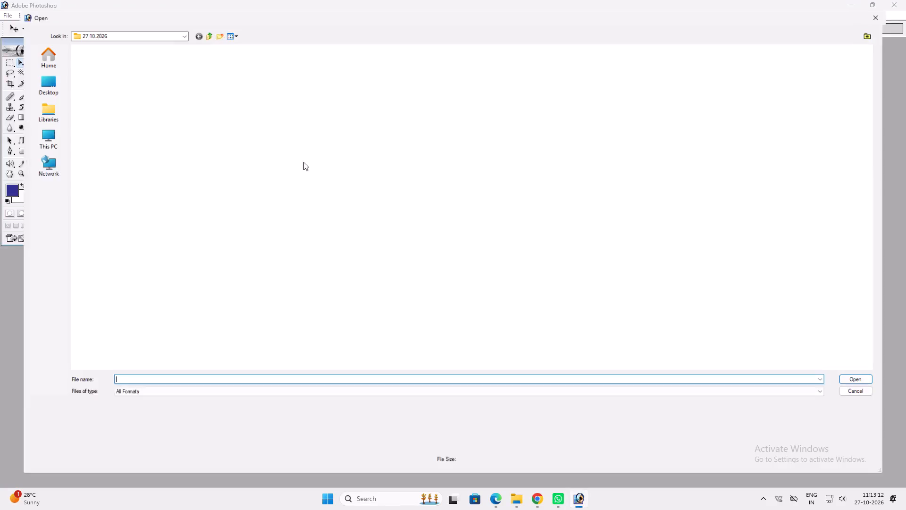
Reopen the A.K Enterprises 3x2 banner TIFF from the 27.10.2026 folder and maximize its document window.
click(226, 81)
key(Return)
key(space)
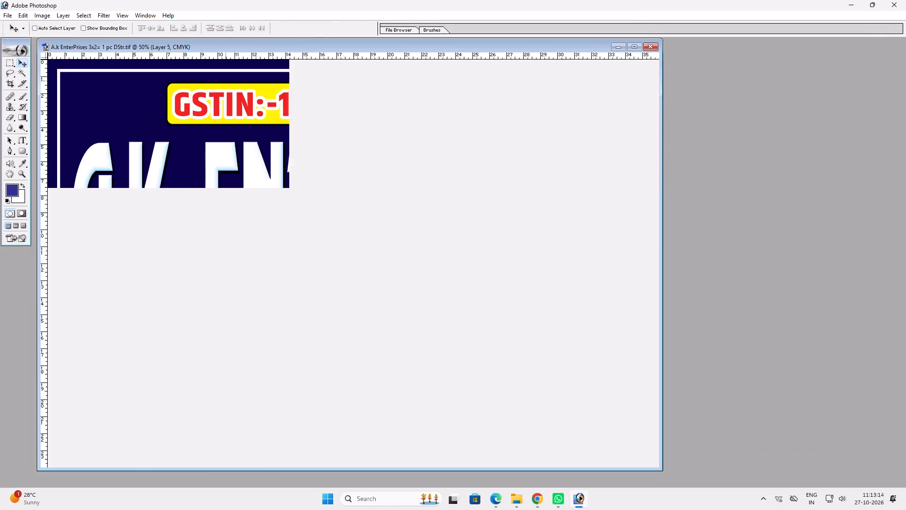
double_click(264, 46)
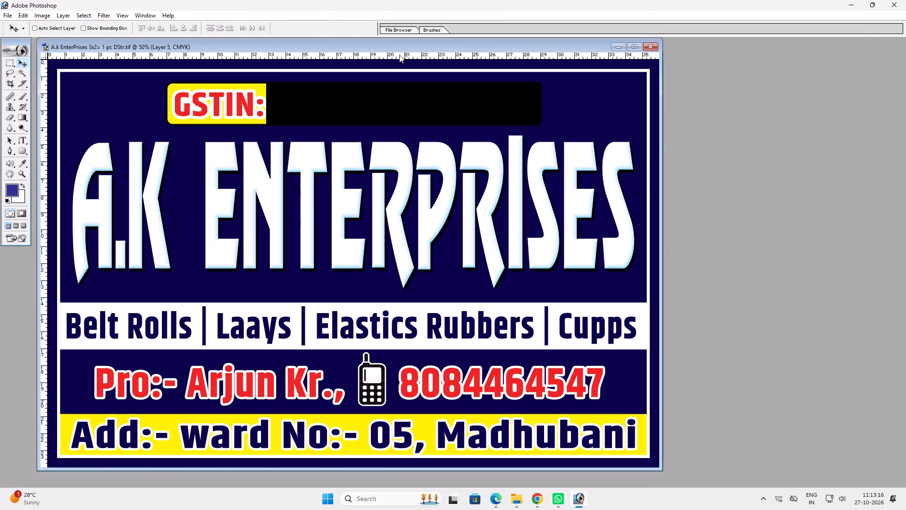
double_click(396, 48)
key(v)
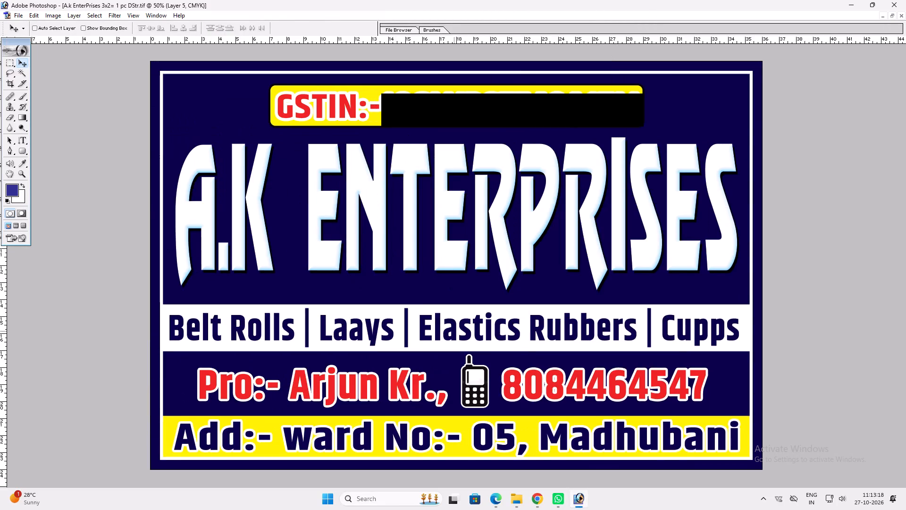
Cut "Laays |" out of the product line and remove the extra space before "Elastics Rubbers".
key(t)
drag(388, 327, 336, 325)
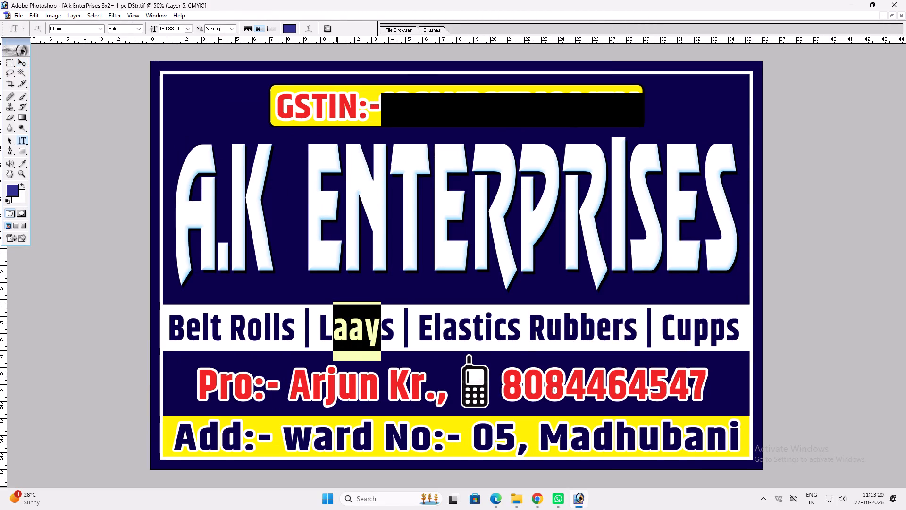
drag(391, 343, 336, 336)
drag(413, 350, 319, 332)
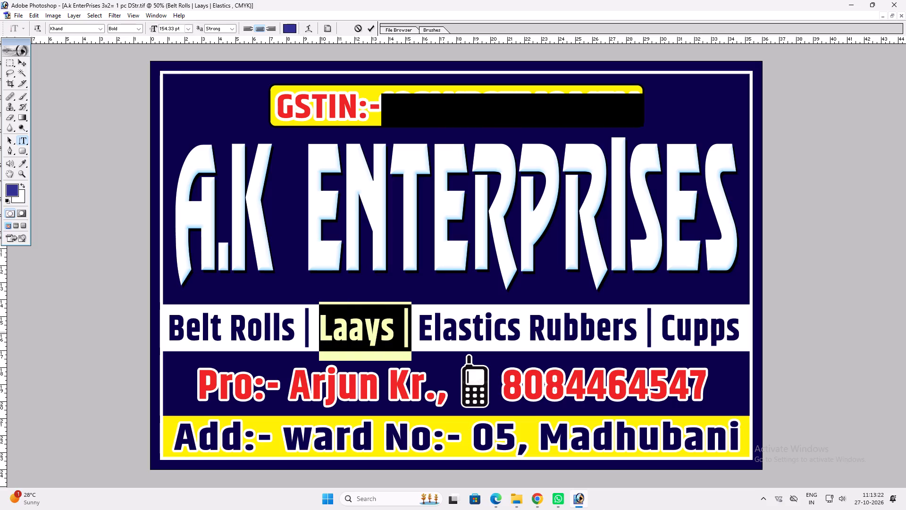
drag(319, 332, 319, 332)
key(ctrl+x)
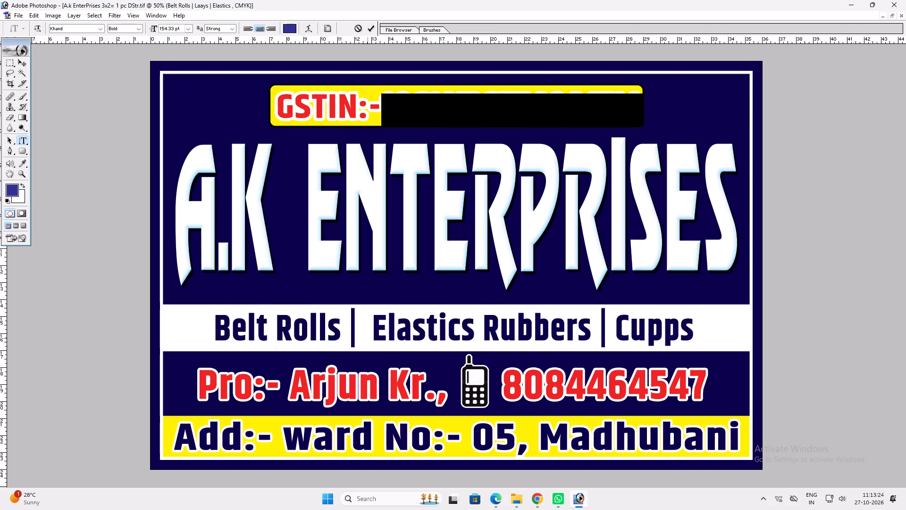
click(371, 335)
key(BackSpace)
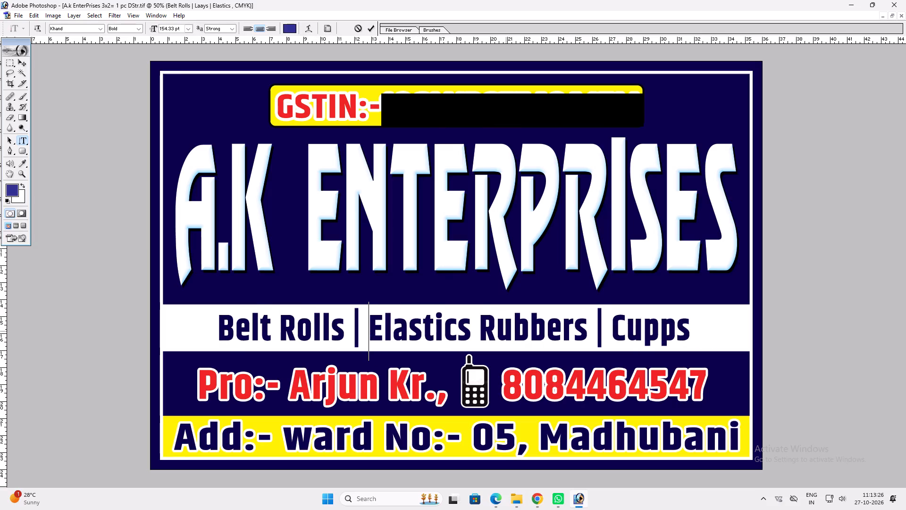
Insert "Laays" between "Elastics Rubbers" and "Cupps" in the product line, with a single vertical bar separating each item.
click(585, 331)
key(ctrl+v)
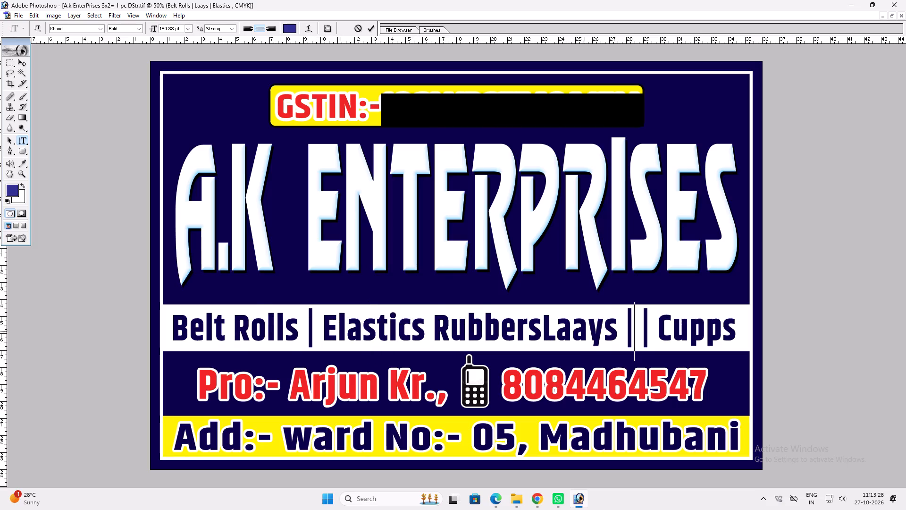
drag(622, 332, 630, 332)
ctrl+click(630, 332)
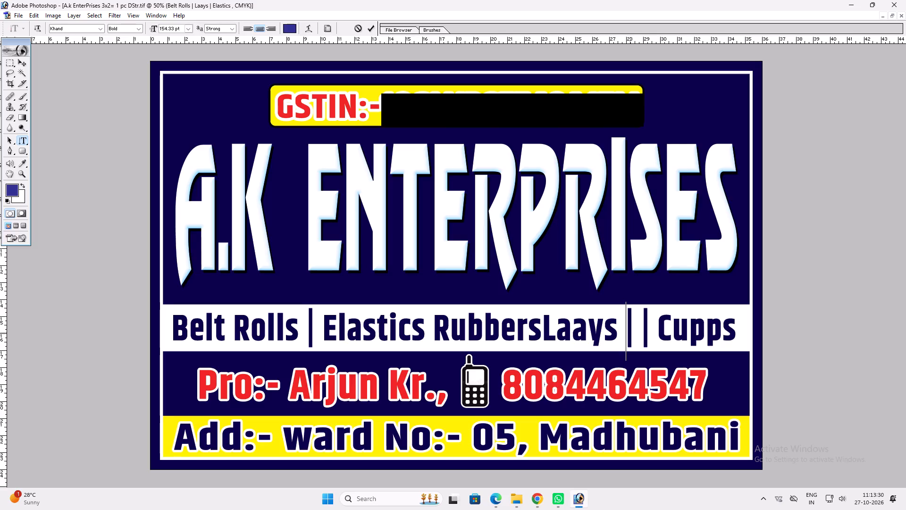
click(631, 332)
key(ctrl+x)
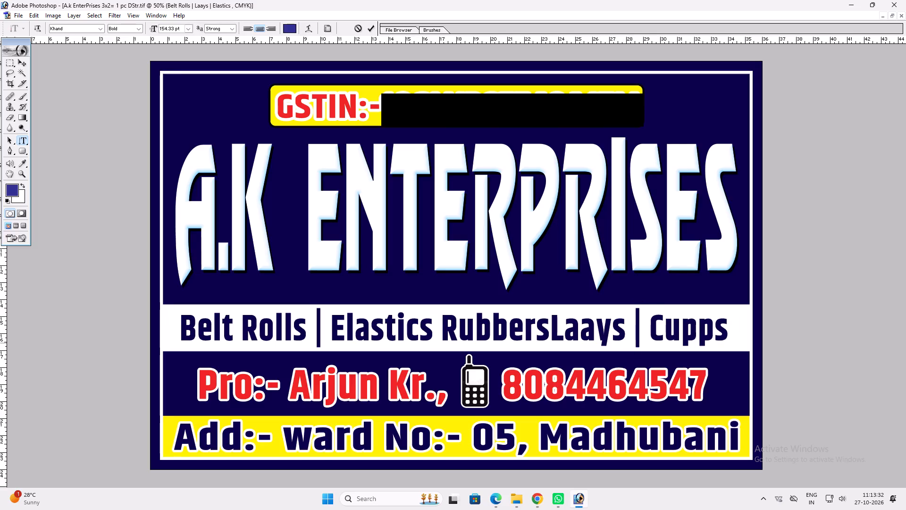
click(537, 330)
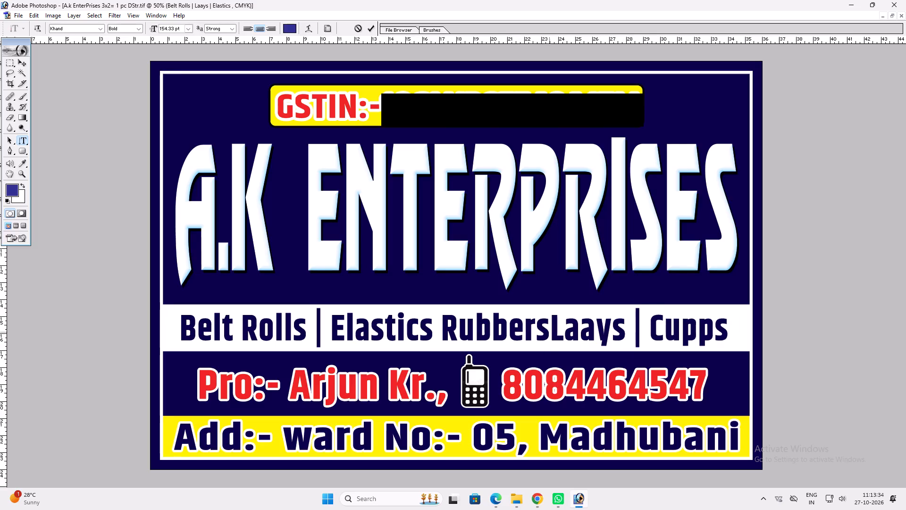
click(549, 332)
key(space)
key(ctrl+v)
key(Return)
text(vv)
Align the product line text to the horizontal centre of the whole canvas and clear the selection.
key(ctrl+a)
key(alt+l)
key(alt+i)
key(alt+h)
key(ctrl+d)
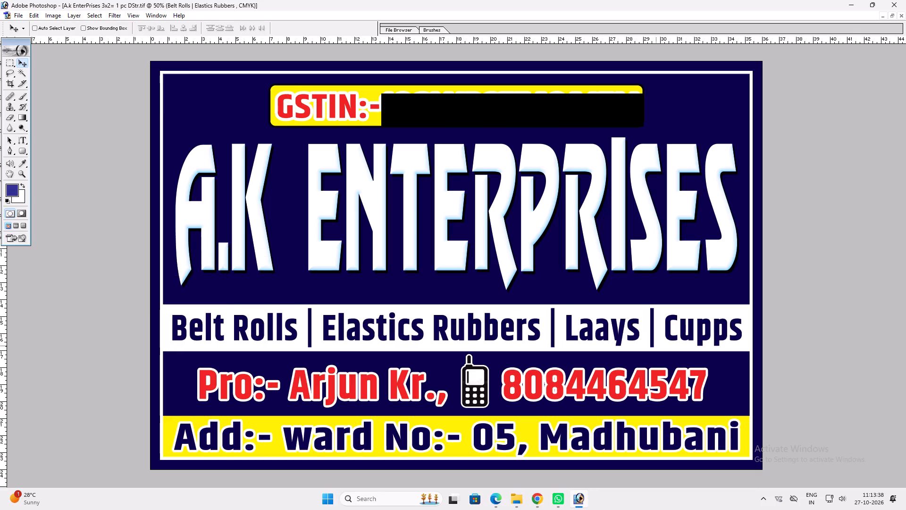
Replace "Cupps" at the end of the product line with "Dories".
key(t)
drag(661, 335, 905, 333)
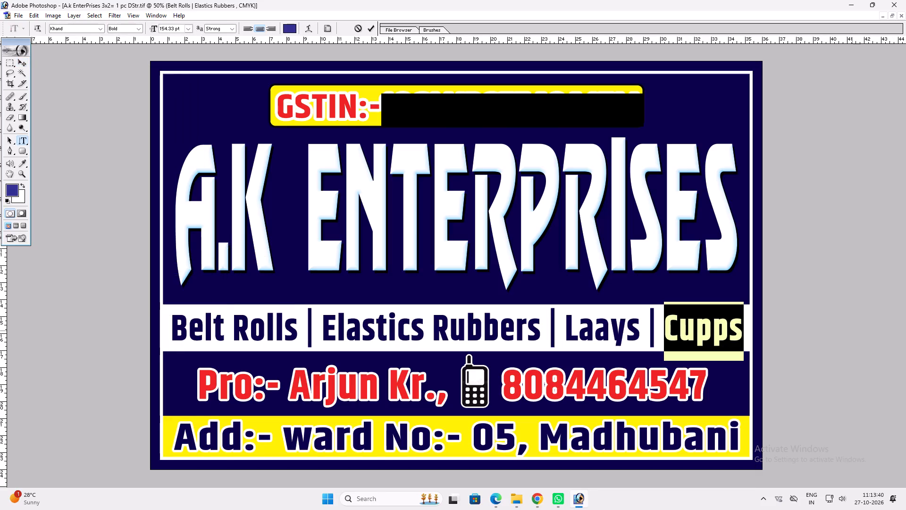
key(shift+d)
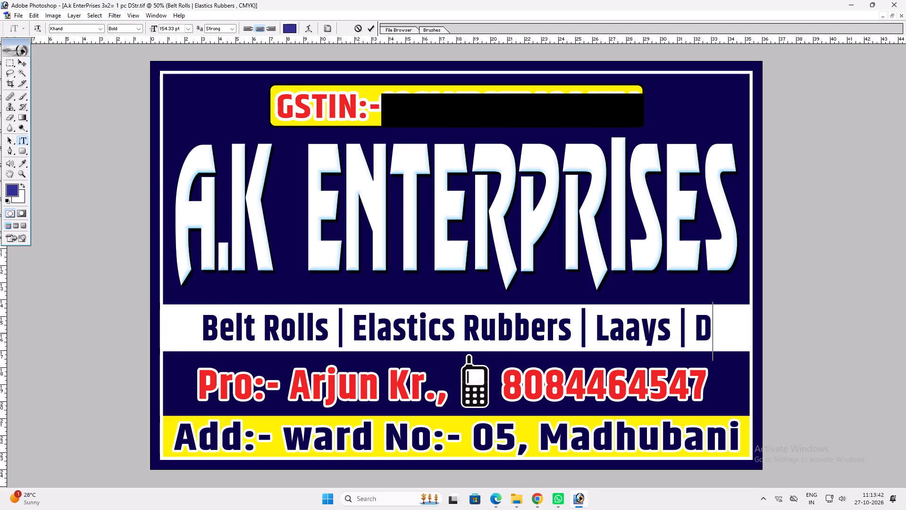
key(p)
key(BackSpace)
key(o)
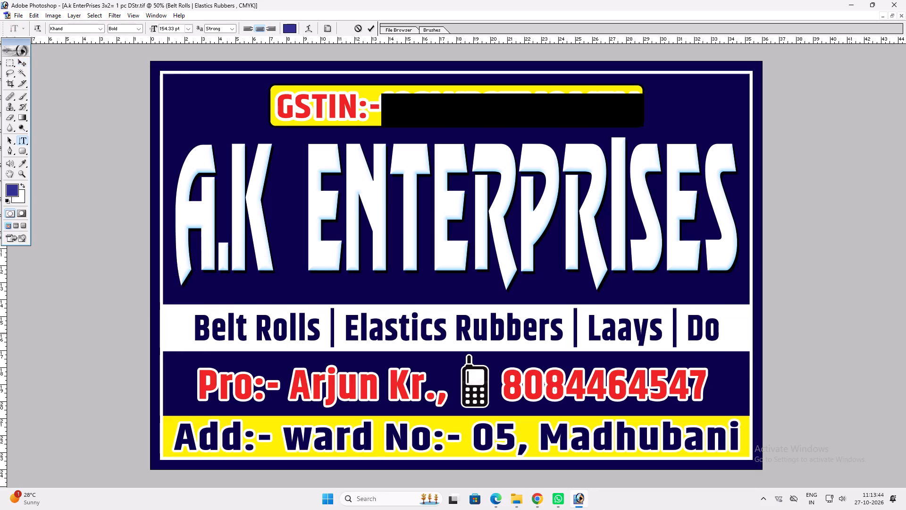
text(ries)
key(Return)
text(vv)
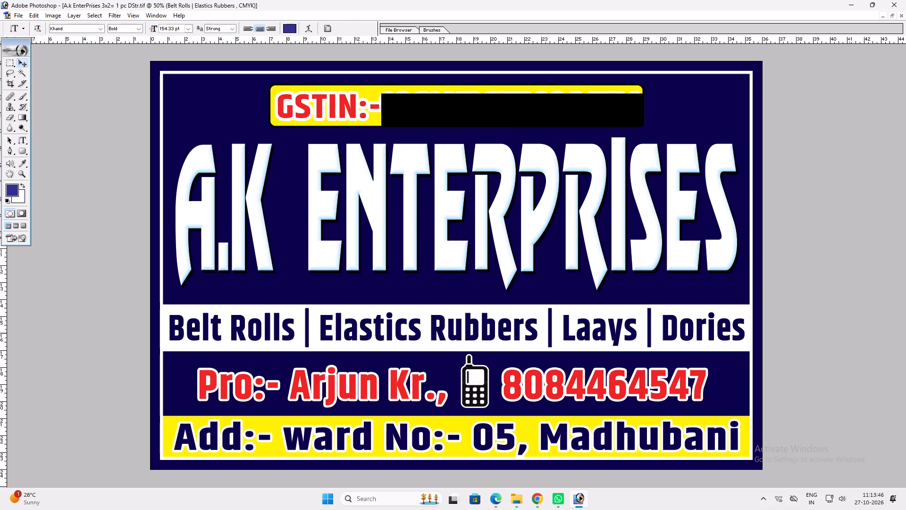
Scale the product line text about its centre to about 95.6% width, keeping 100% height.
key(ctrl+t)
shift+drag(746, 323, 733, 318)
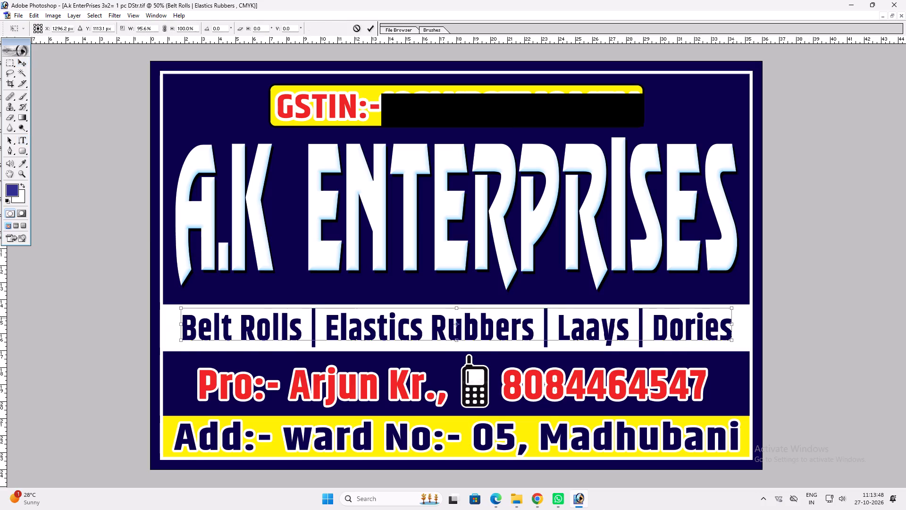
key(Return)
text(vv)
click(718, 328)
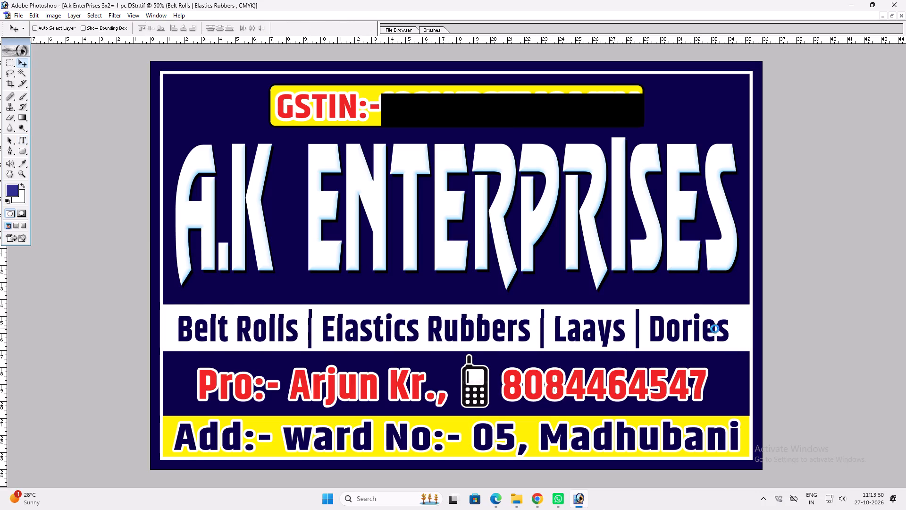
Save the revised A.K Enterprises banner file.
key(ctrl+s)
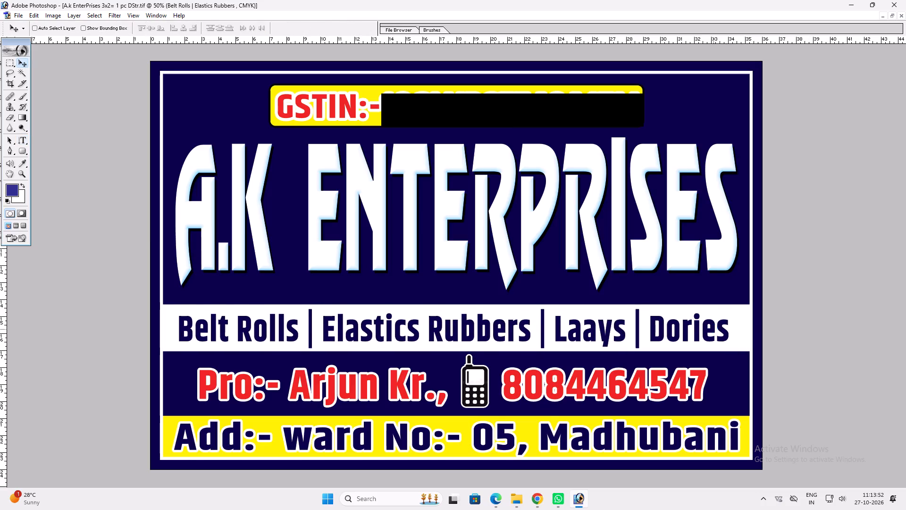
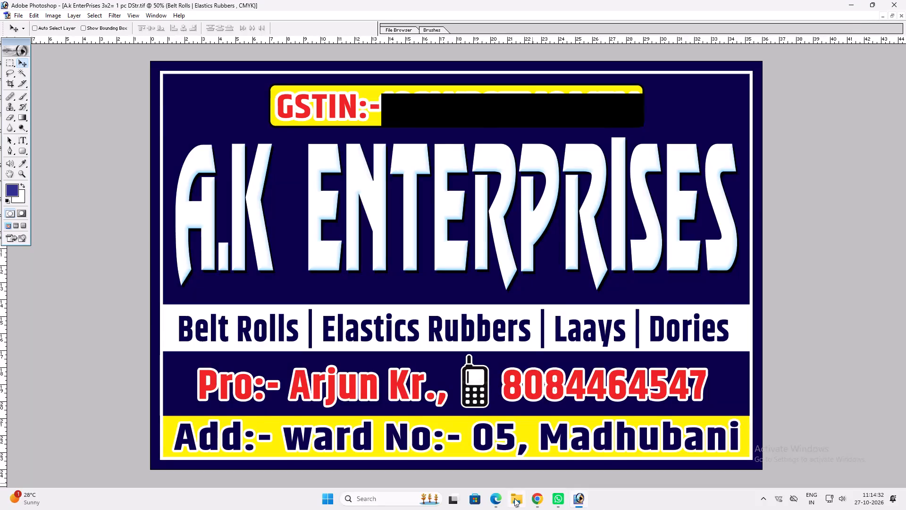
In File Explorer, search the october folder inside 2026 on Local Disk (H:) for "dev" and show the results as icons.
click(515, 498)
scroll(126, 379, down, 3)
click(123, 401)
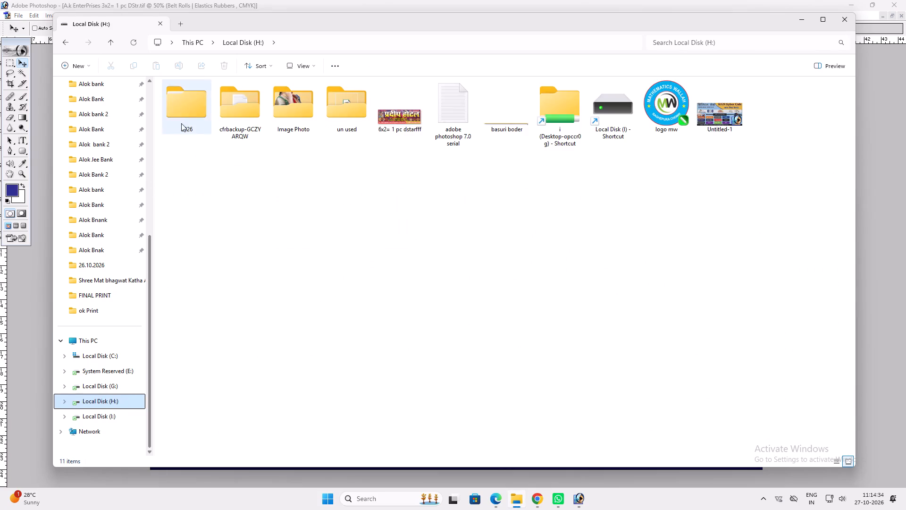
triple_click(186, 113)
click(186, 113)
click(660, 43)
text(dw)
key(BackSpace)
text(ev)
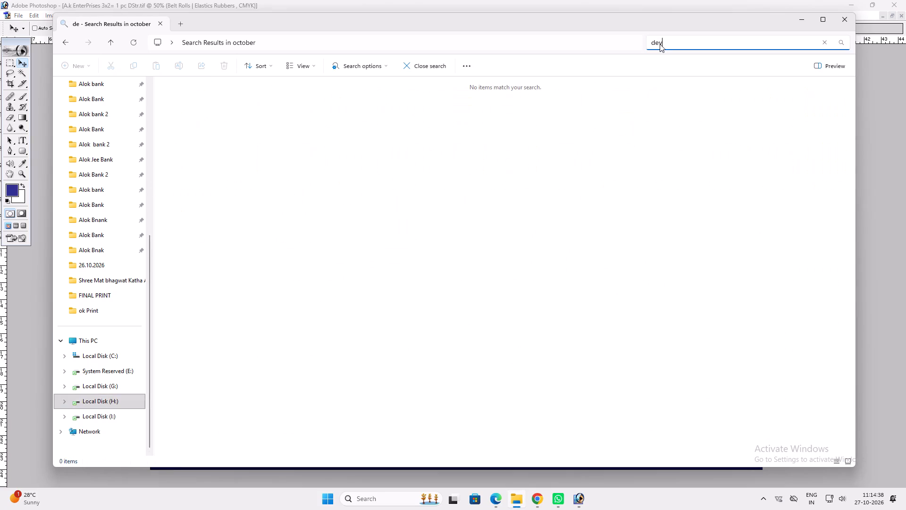
click(306, 66)
click(318, 102)
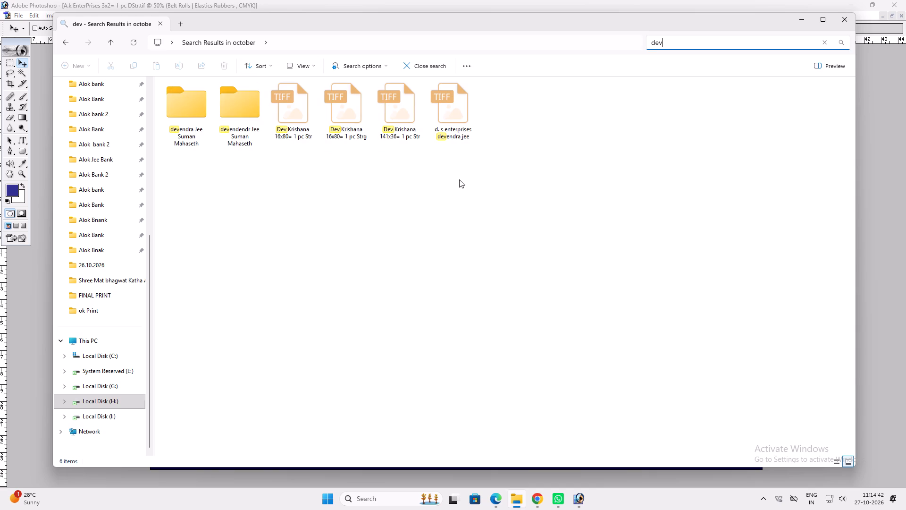
Open the d. s enterprises TIFF from the search results in Photoshop, maximized and fitted to the screen.
drag(448, 107, 478, 312)
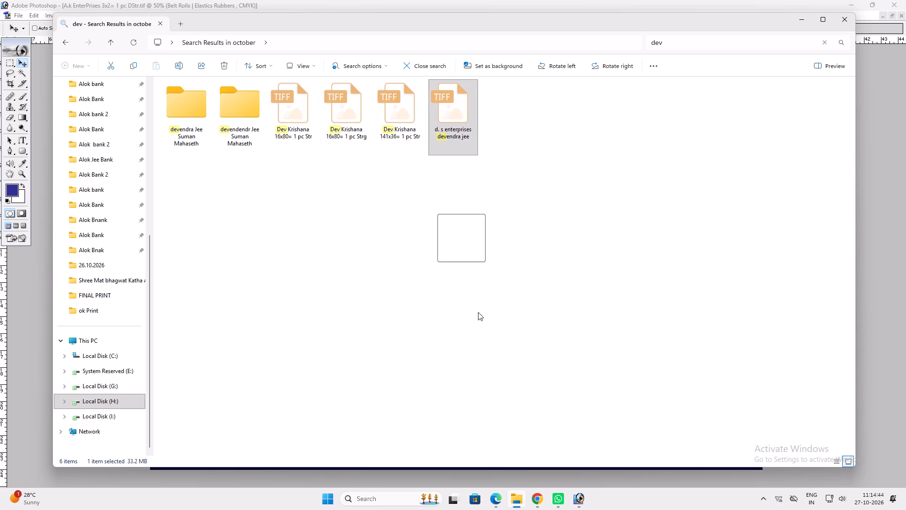
drag(478, 312, 584, 356)
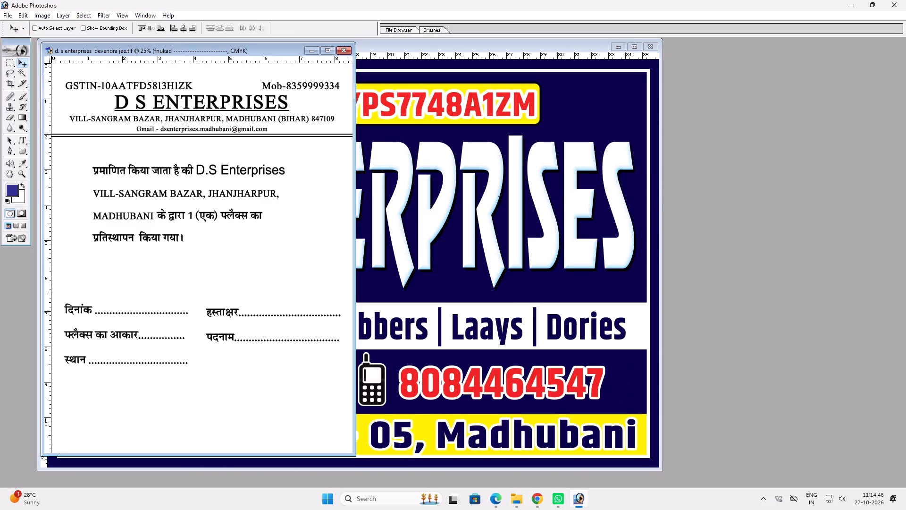
click(328, 49)
key(ctrl+0)
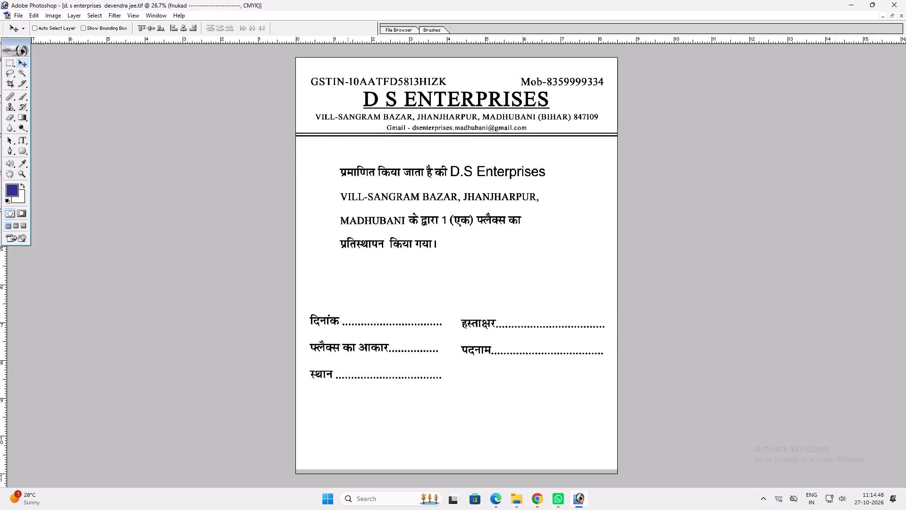
Print 7 copies of the D S Enterprises certificate on the HP LaserJet 1020 (Copy 1).
key(ctrl+p)
click(586, 136)
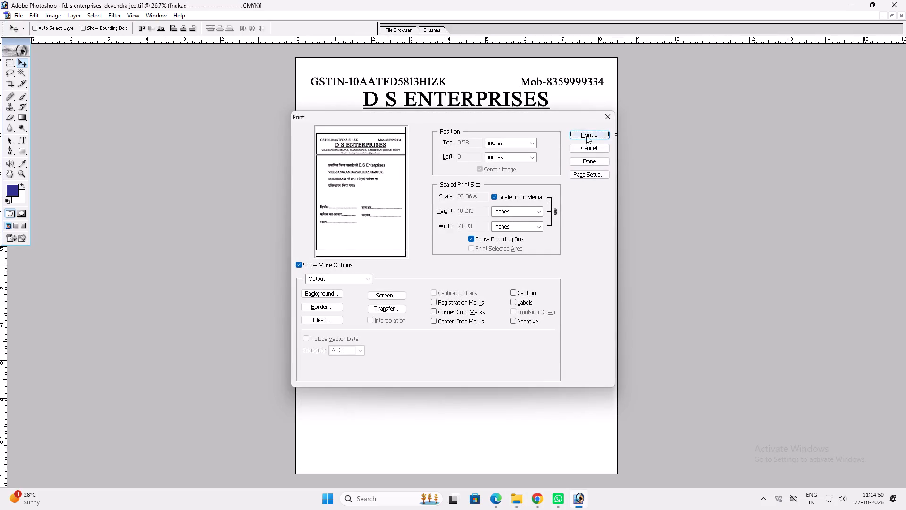
drag(506, 133, 472, 136)
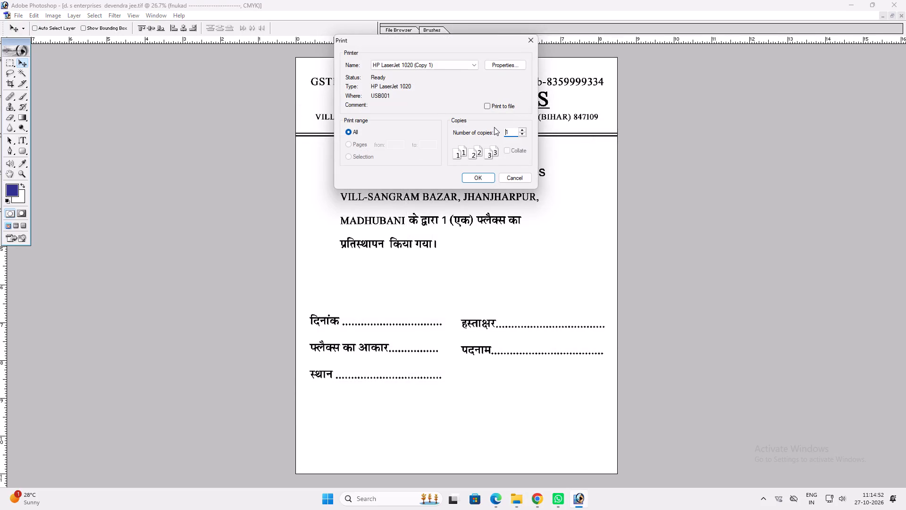
drag(511, 134, 480, 135)
key(7)
key(Return)
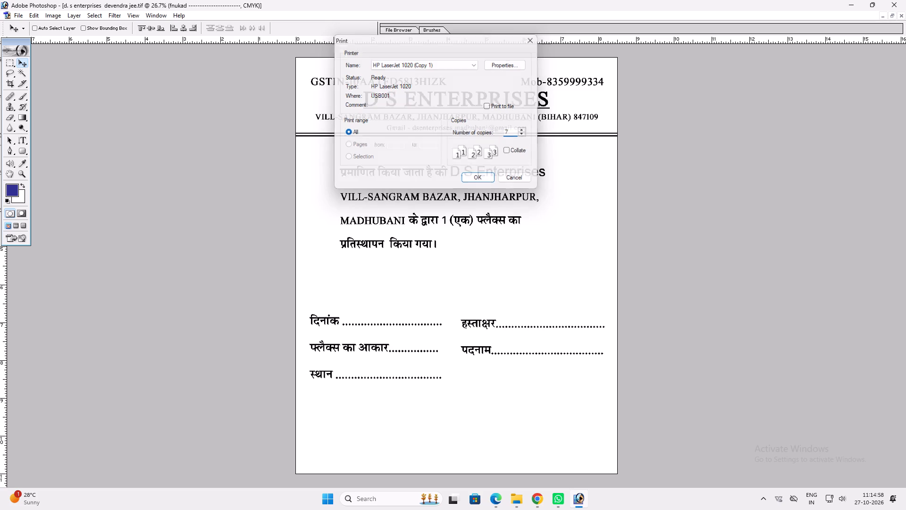
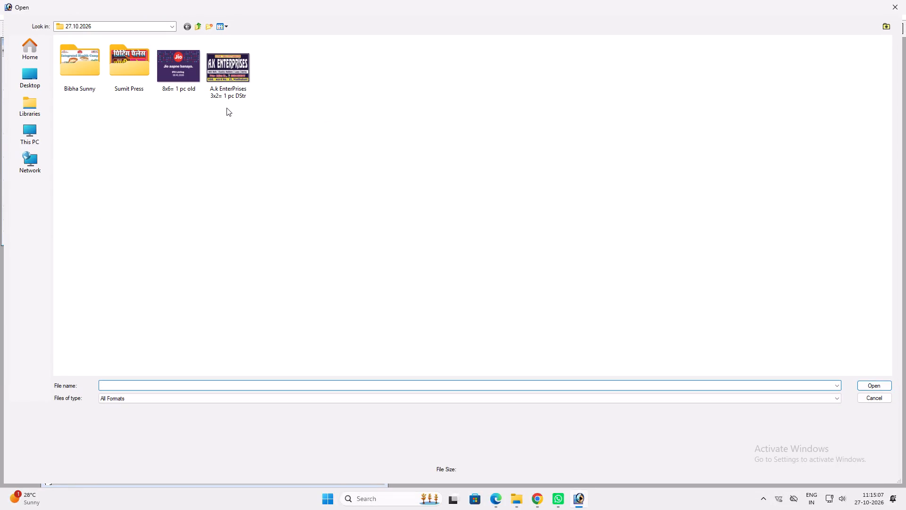
Copy the A.k EnterPrises 3x2= 1 pc DStr file from the 27.10.2026 folder.
click(177, 68)
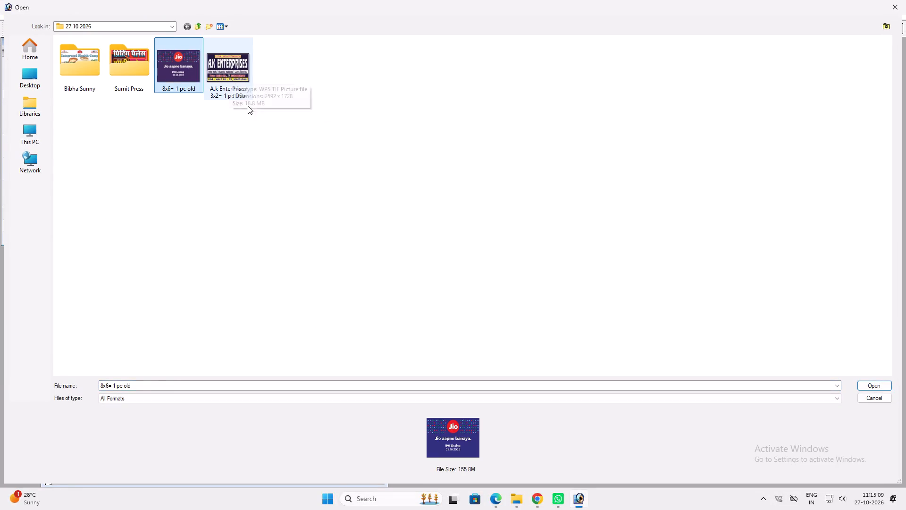
click(233, 90)
key(ctrl+c)
key(ctrl+c)
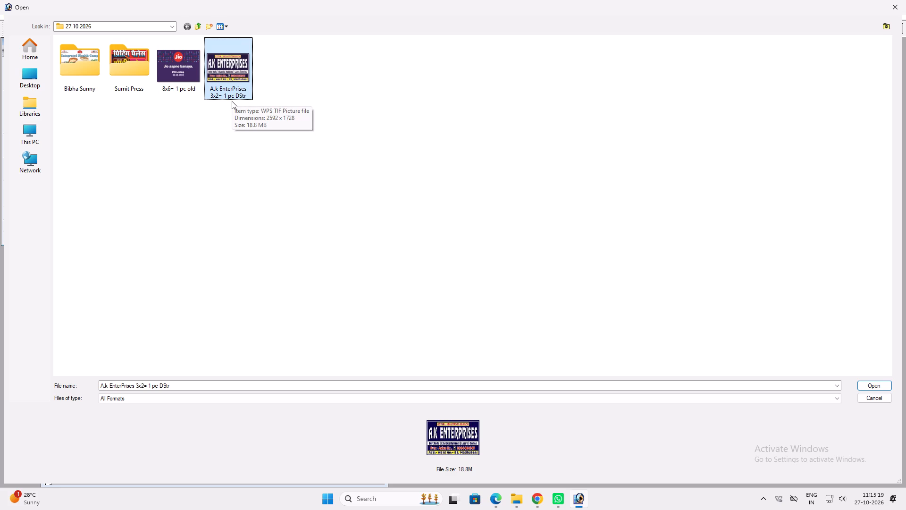
Select both the 8x6= 1 pc old and A.k EnterPrises 3x2= 1 pc DStr files in the 27.10.2026 folder.
click(227, 85)
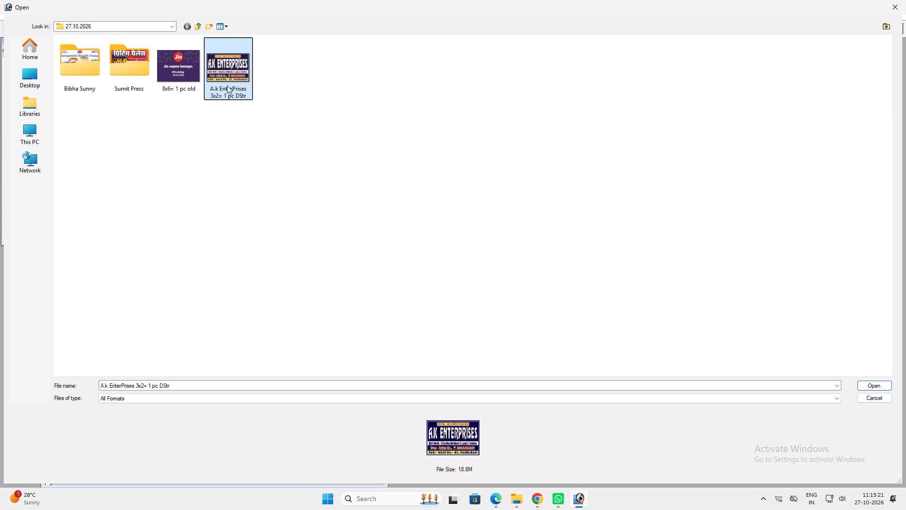
click(255, 144)
drag(250, 134, 179, 66)
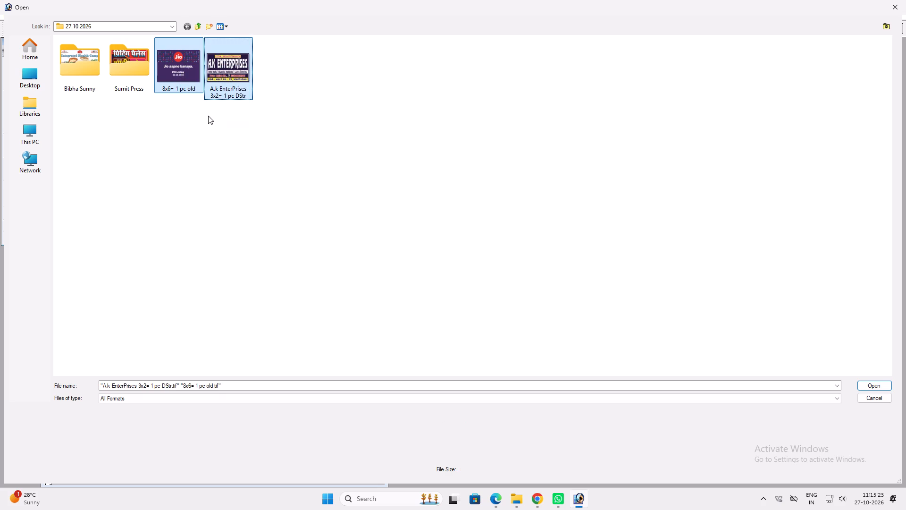
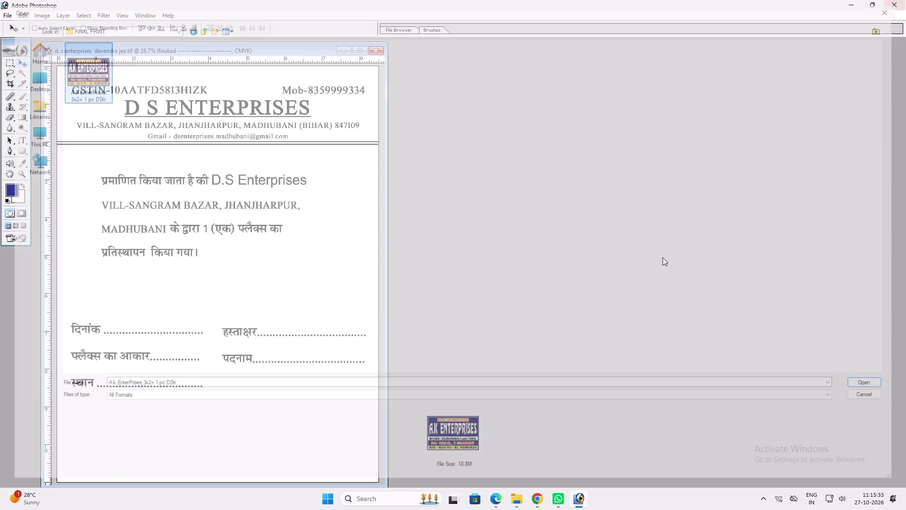
Close the D S Enterprises certificate document.
click(380, 50)
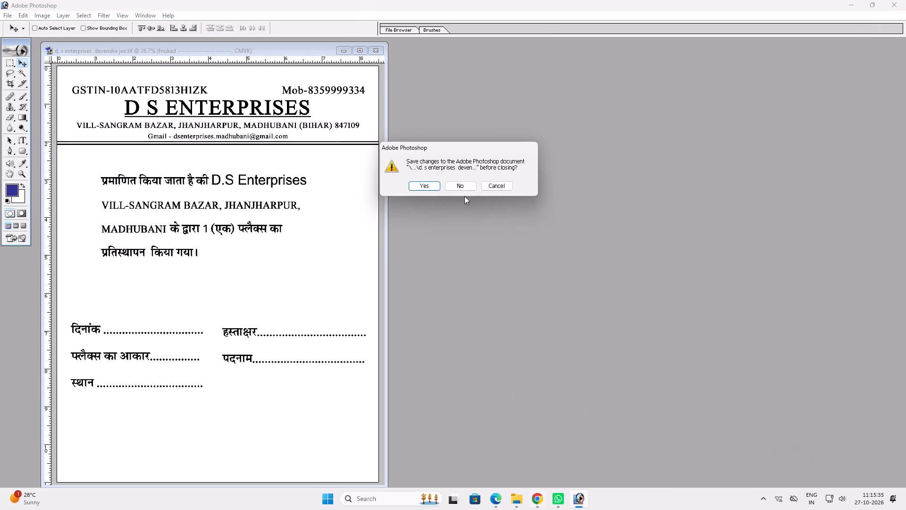
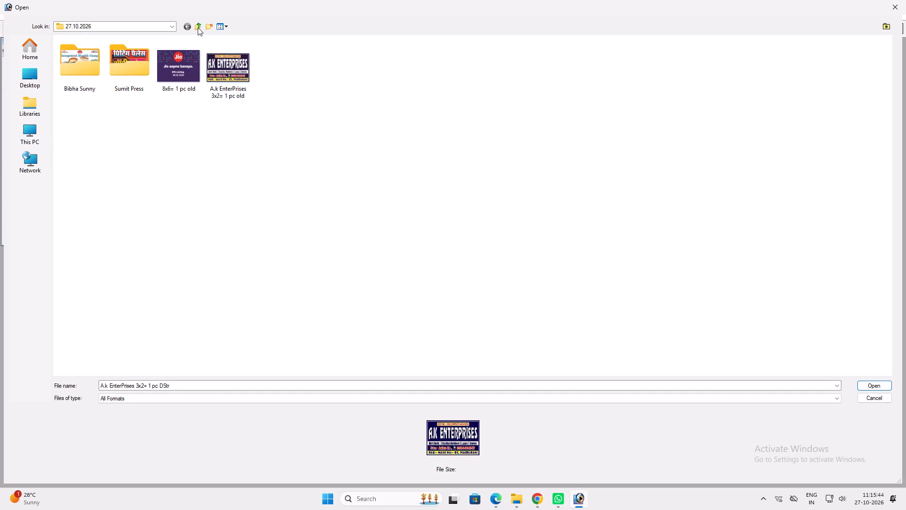
Rename the A.K Enterprises banner file in the FINAL PRINT folder as "A.k EnterPrises 3x2= 1 pc old".
click(198, 27)
click(387, 204)
double_click(568, 142)
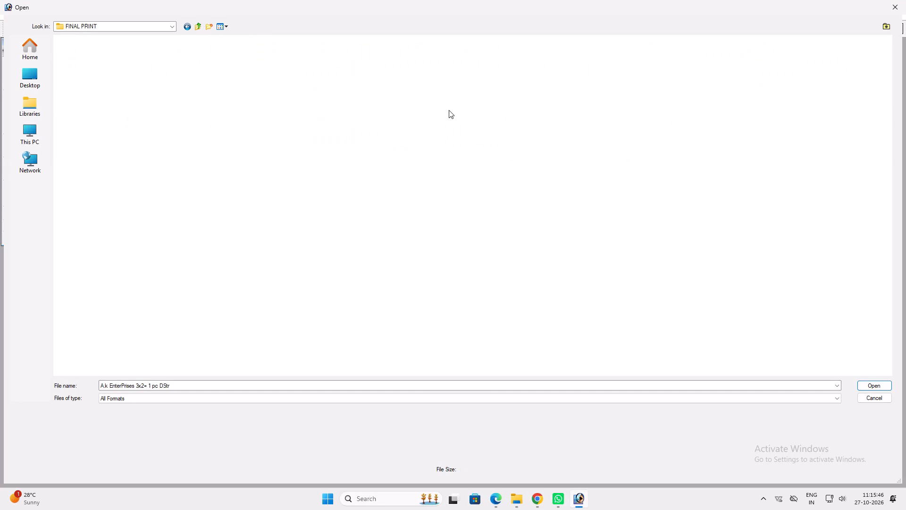
click(102, 75)
key(F2)
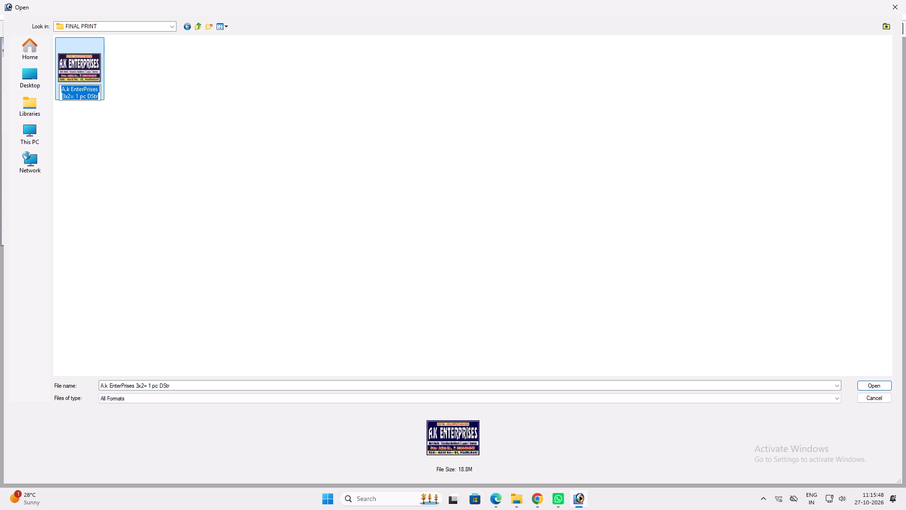
drag(88, 95, 111, 99)
text(old)
key(space)
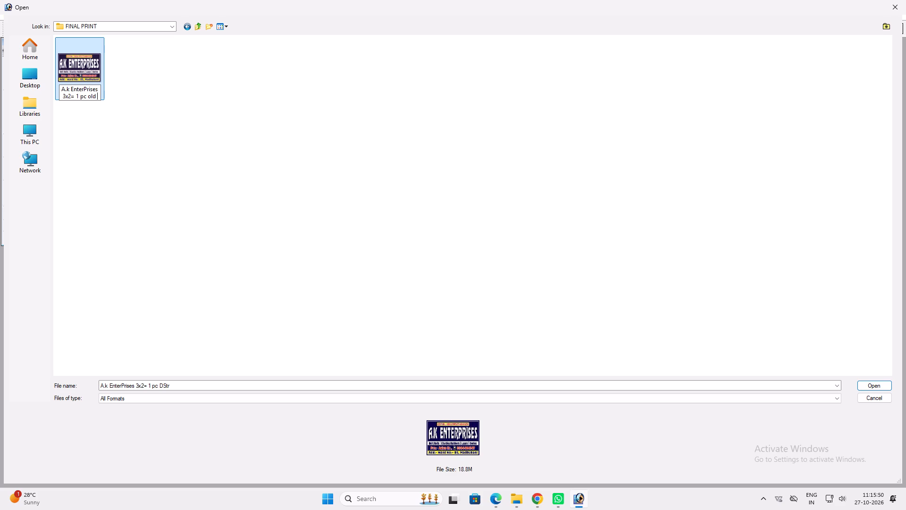
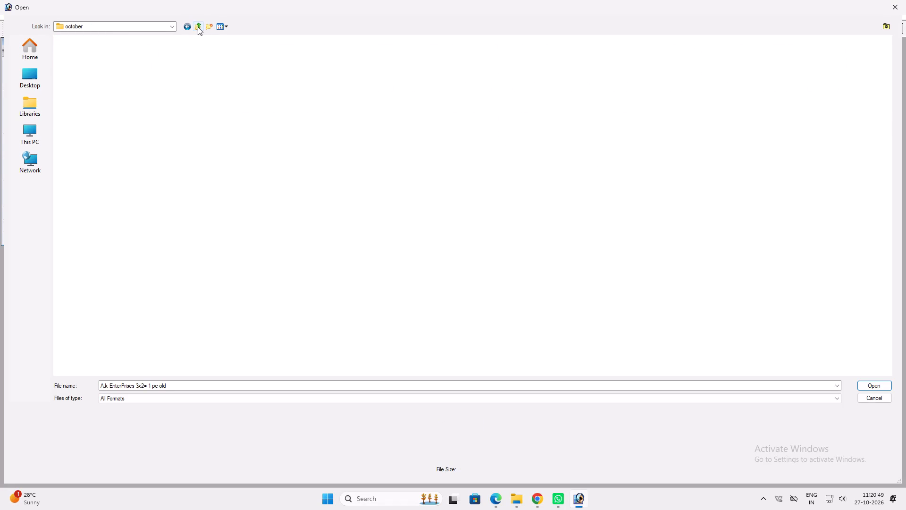
Rename the A.K Enterprises banner file in the 27.10.2026 folder as "A.k EnterPrises 3x2= 1 pc dstr".
double_click(530, 139)
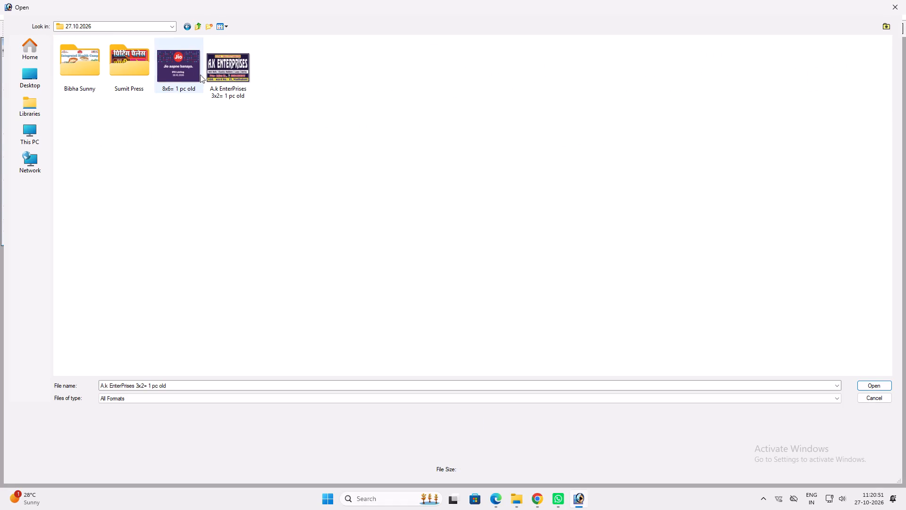
click(225, 71)
key(F2)
click(233, 113)
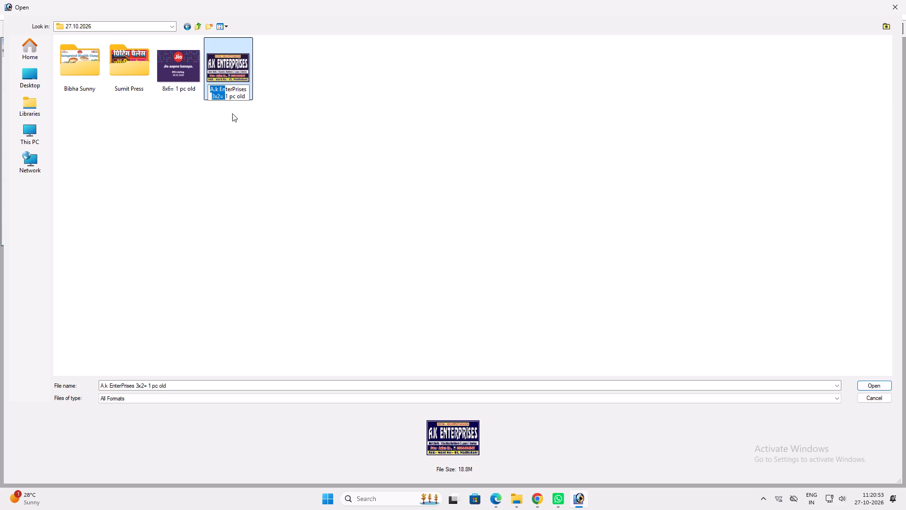
click(243, 98)
key(F2)
drag(246, 97, 232, 96)
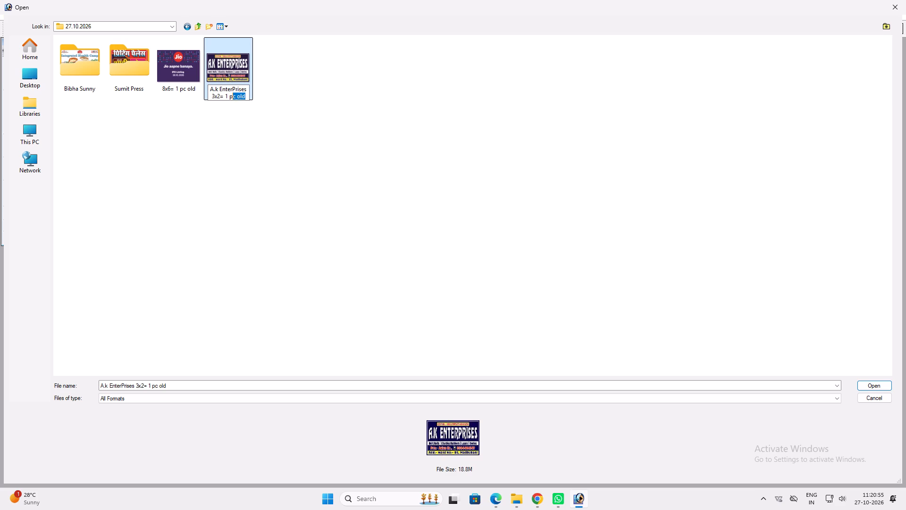
drag(232, 96, 237, 97)
text(ds)
key(t)
key(r)
click(288, 139)
Copy the Jio banner file "8x6= 1 pc old" from the 27.10.2026 folder into the FINAL PRINT folder.
click(180, 64)
key(ctrl+c)
key(ctrl+c)
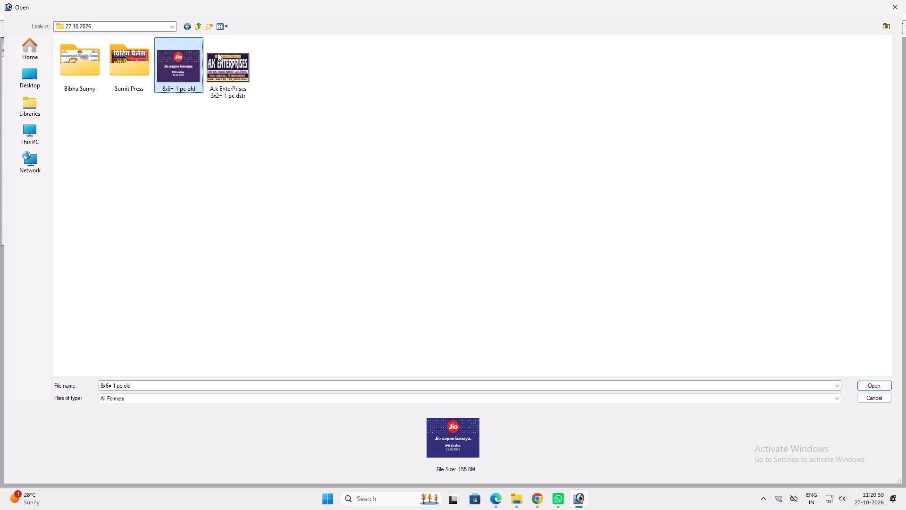
key(ctrl+c)
key(ctrl+c)
click(198, 24)
triple_click(568, 144)
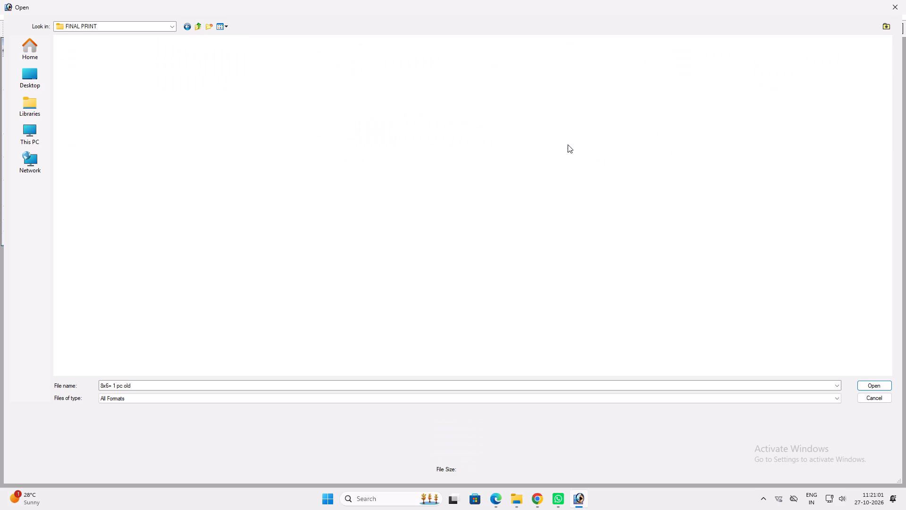
key(ctrl+v)
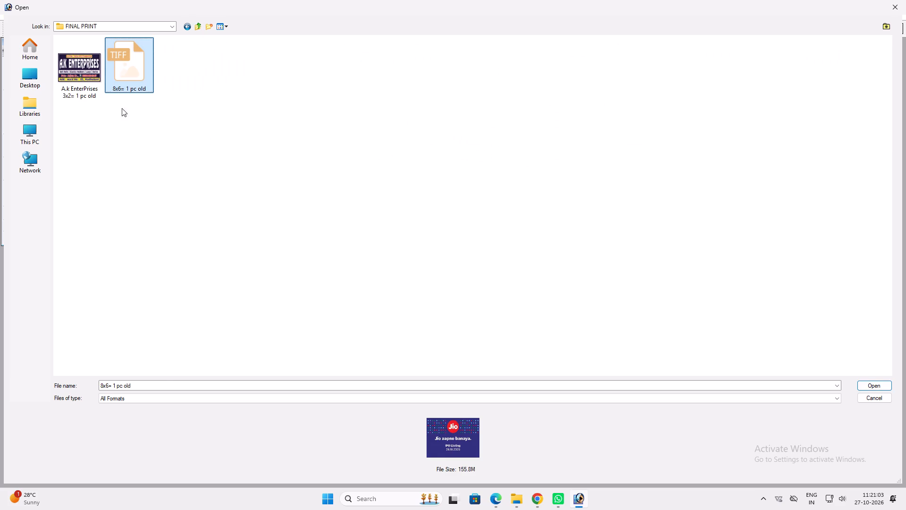
Rename the A.K Enterprises banner file in the FINAL PRINT folder as "A.k EnterPrises 3x2= 1 pc dstr".
click(88, 94)
click(94, 96)
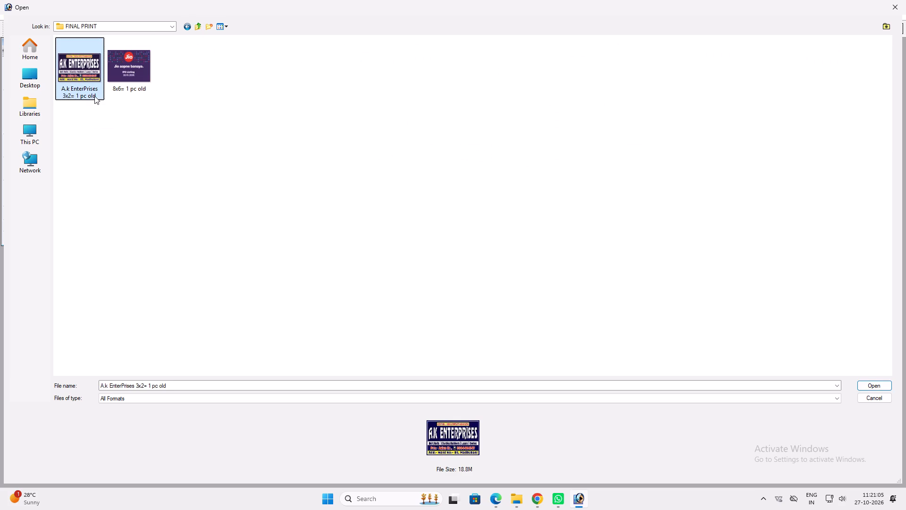
key(F2)
drag(94, 96, 88, 97)
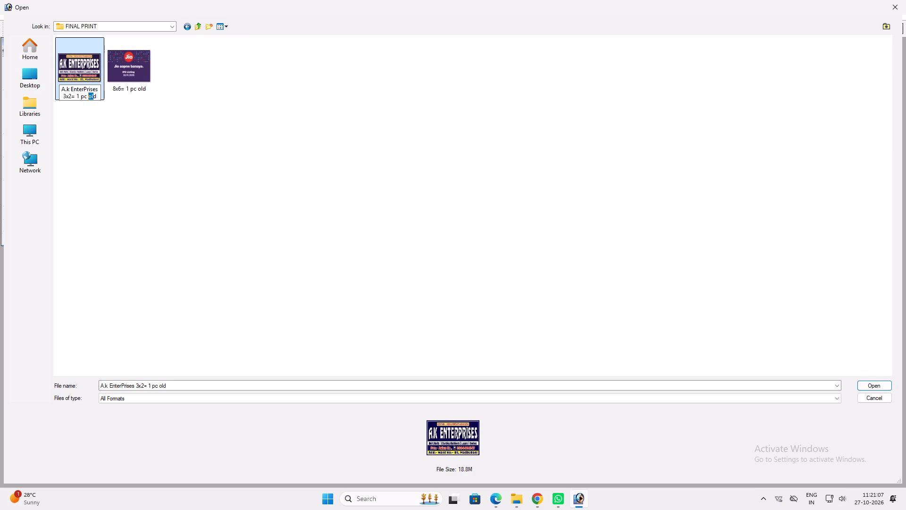
drag(88, 97, 95, 97)
text(dstr)
click(243, 186)
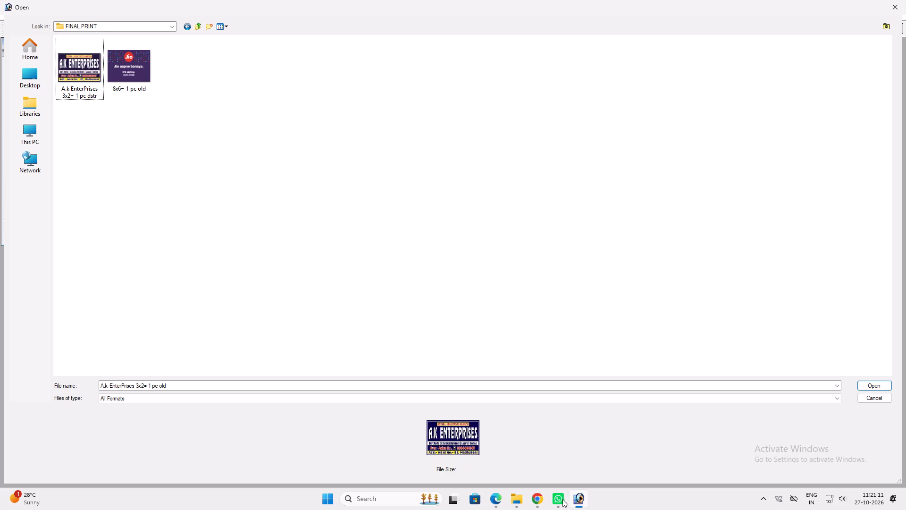